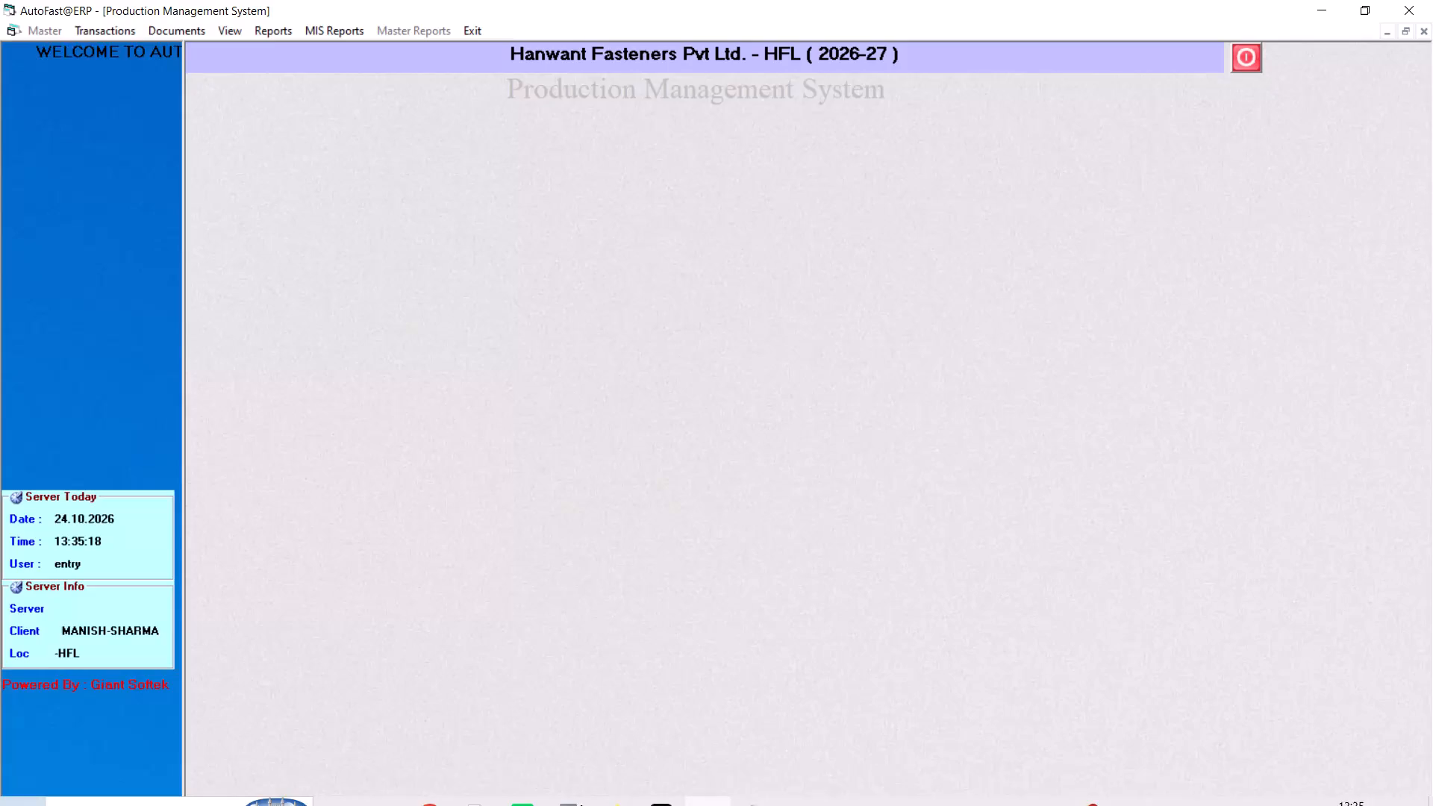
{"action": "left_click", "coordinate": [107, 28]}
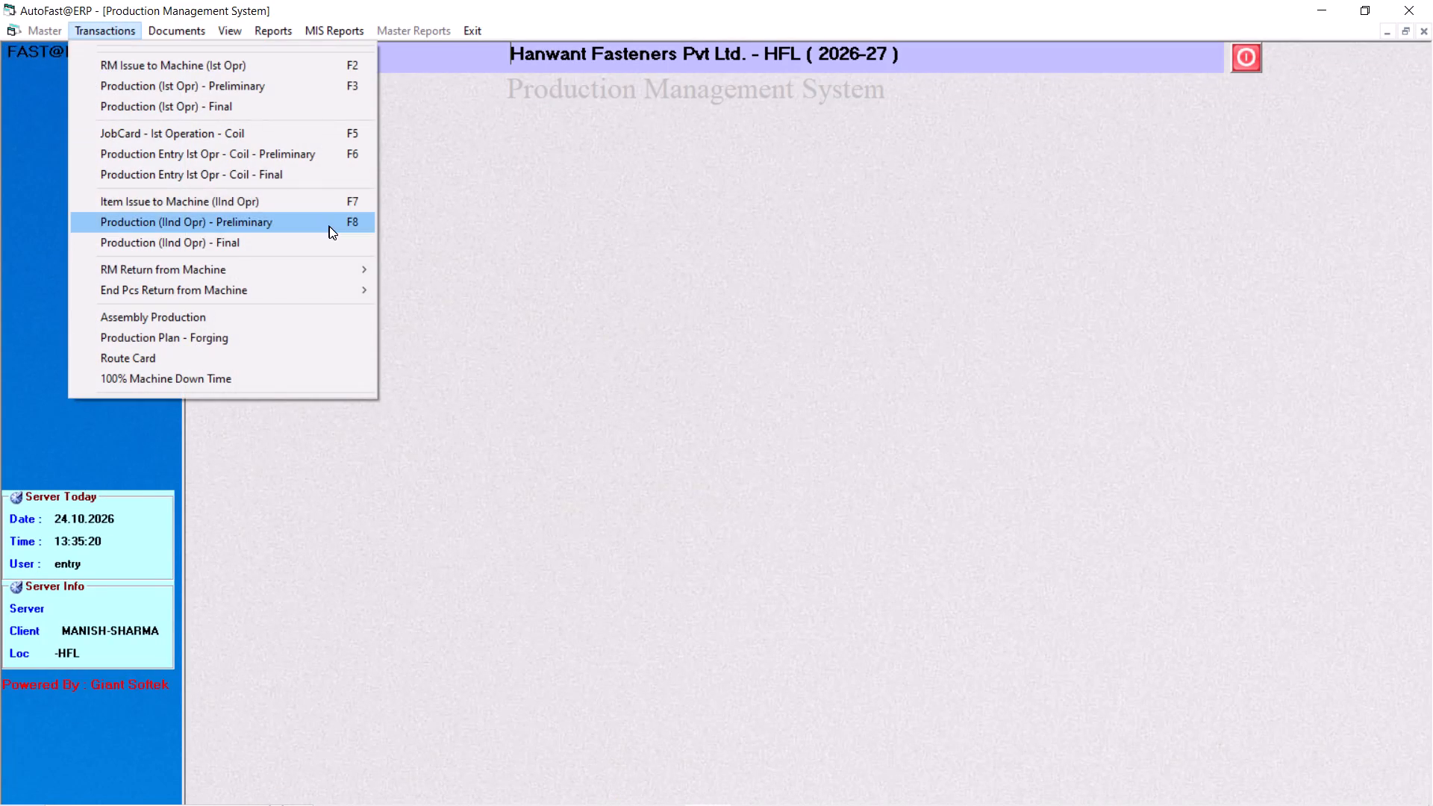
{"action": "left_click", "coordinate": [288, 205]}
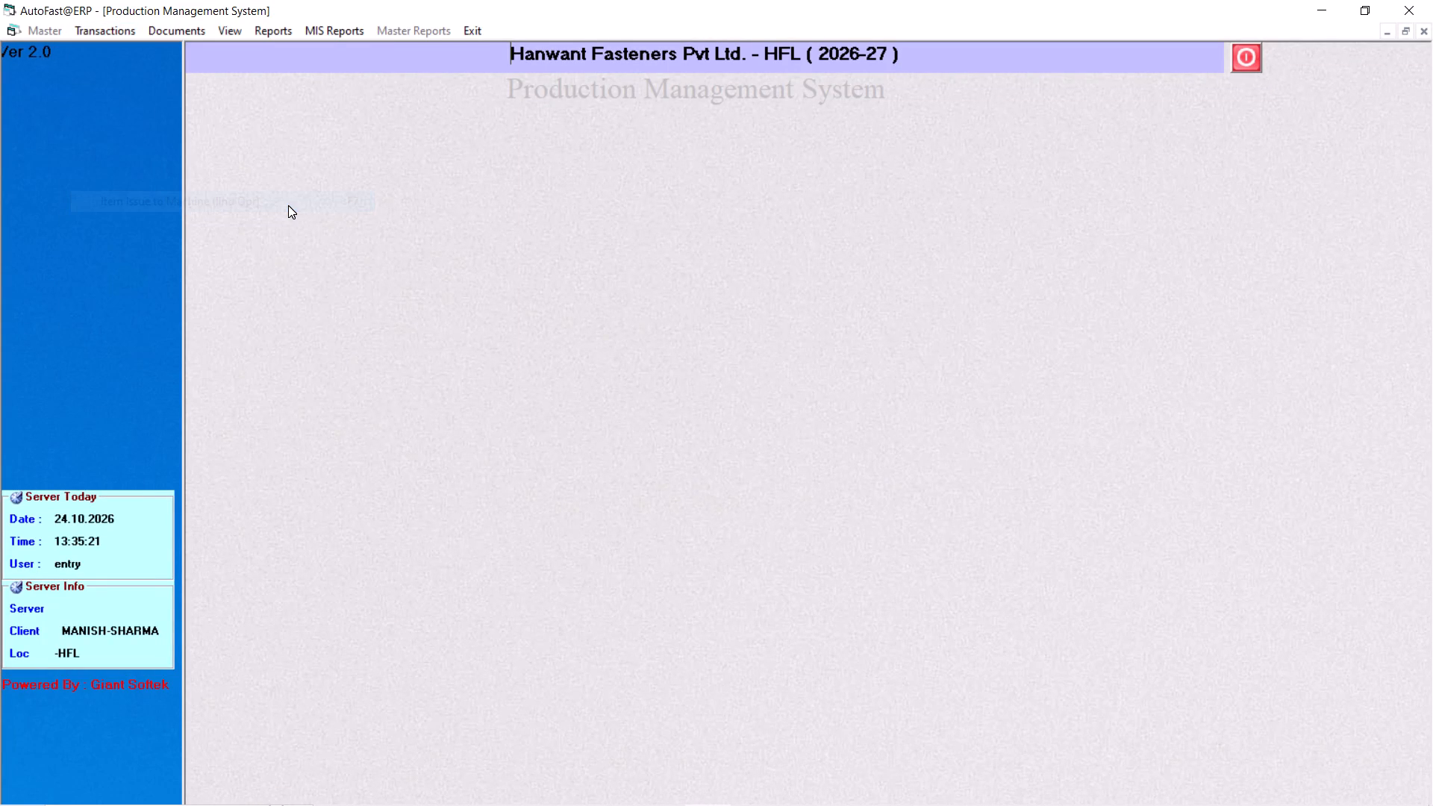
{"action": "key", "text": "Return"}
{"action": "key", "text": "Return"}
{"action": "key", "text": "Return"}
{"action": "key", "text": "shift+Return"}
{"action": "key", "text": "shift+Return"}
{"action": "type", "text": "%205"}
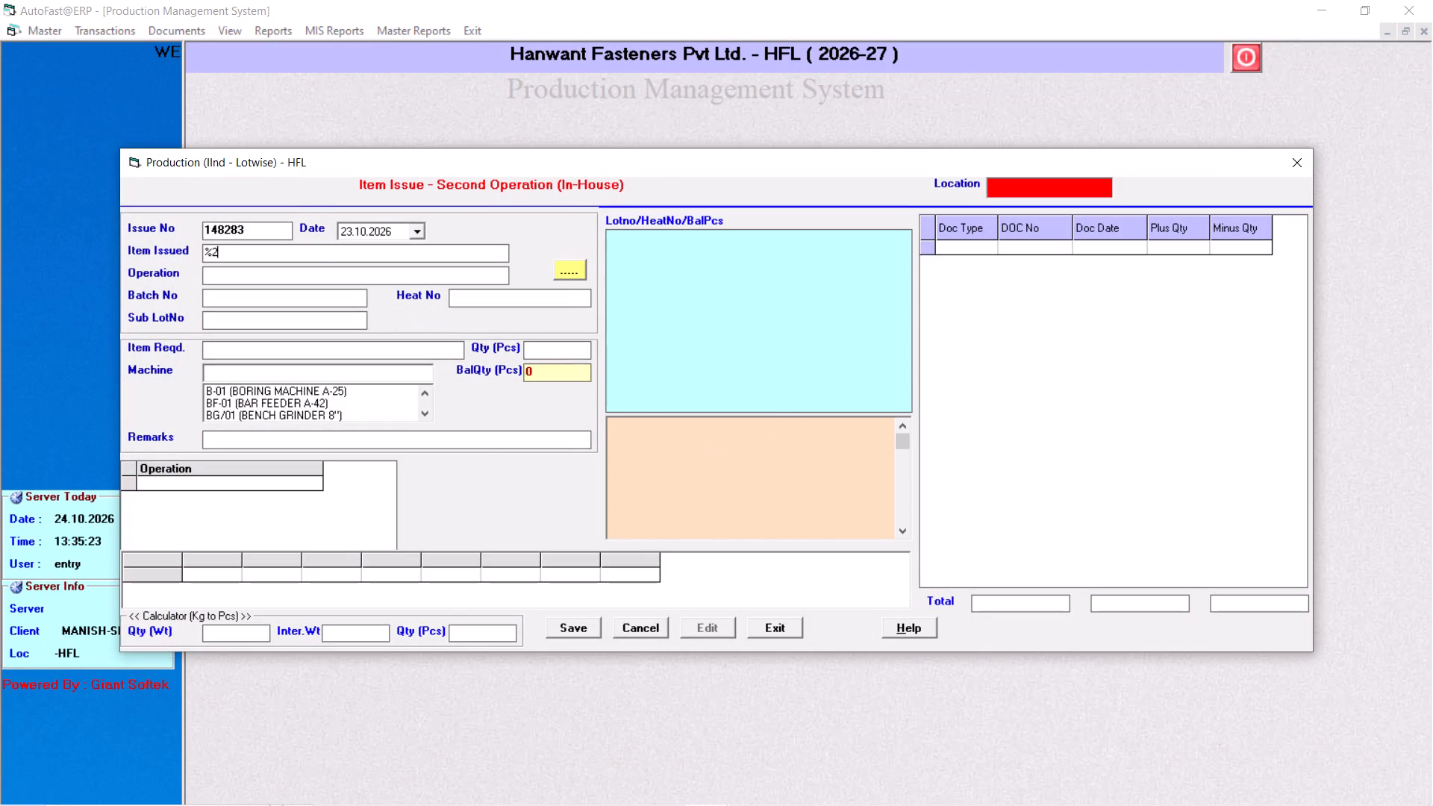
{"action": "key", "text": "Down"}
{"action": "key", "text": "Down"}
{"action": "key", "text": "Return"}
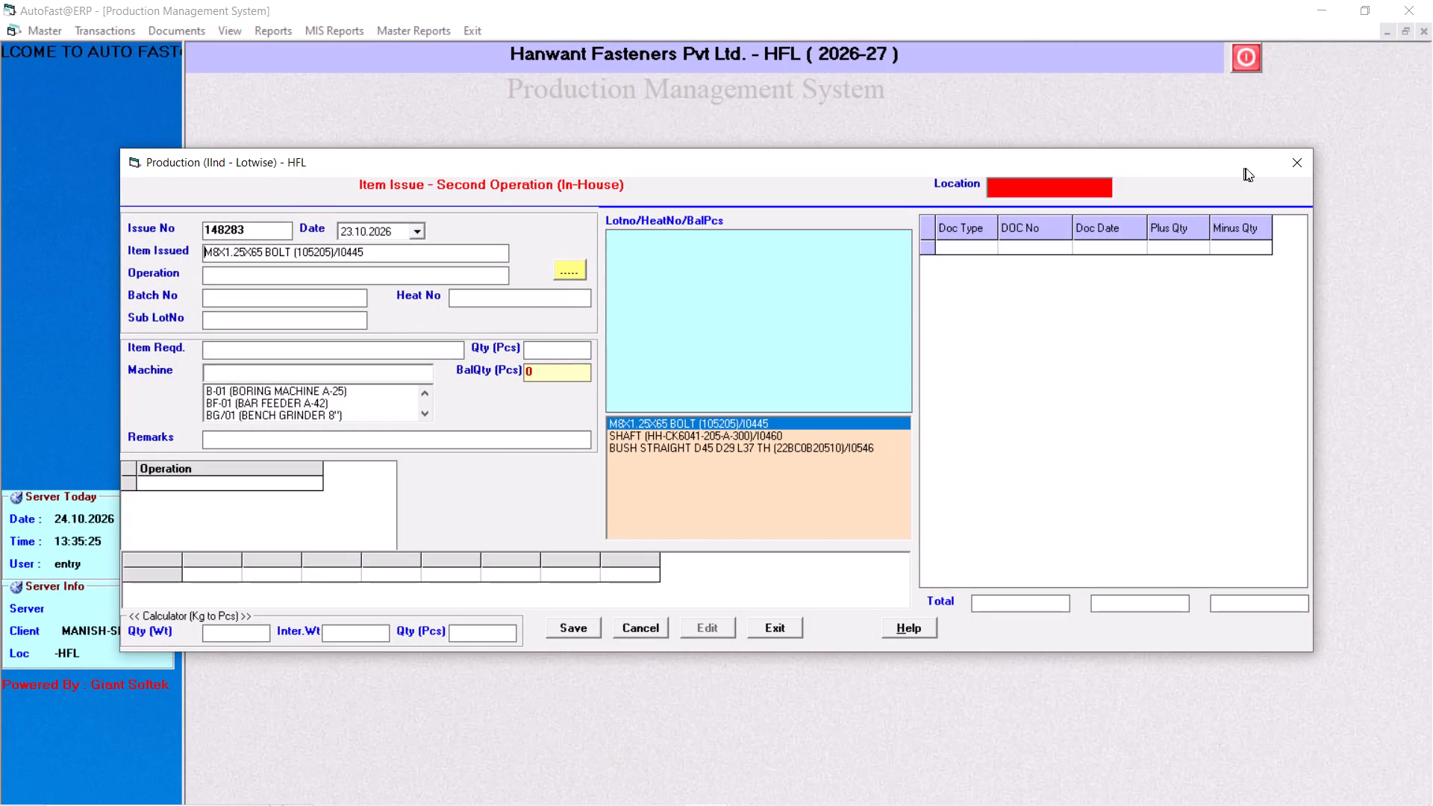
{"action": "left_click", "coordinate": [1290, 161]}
Open a new second-operation item issue and choose SHAFT (HH-CK6041-205-A-300)/I0460 as the issued item by searching %205.
{"action": "left_click", "coordinate": [113, 24]}
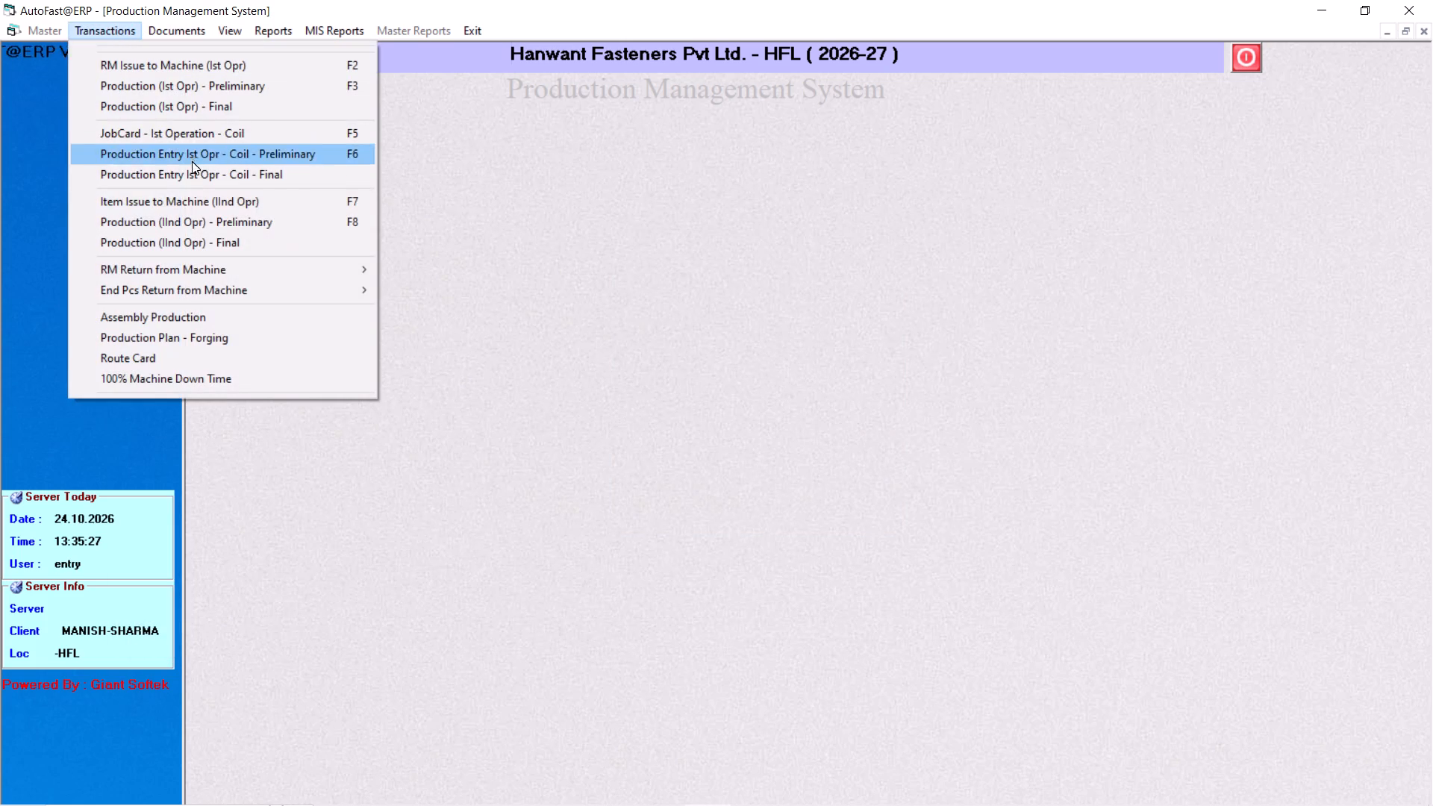
{"action": "left_click", "coordinate": [201, 204]}
{"action": "key", "text": "Return"}
{"action": "key", "text": "Return"}
{"action": "key", "text": "Return"}
{"action": "key", "text": "Return"}
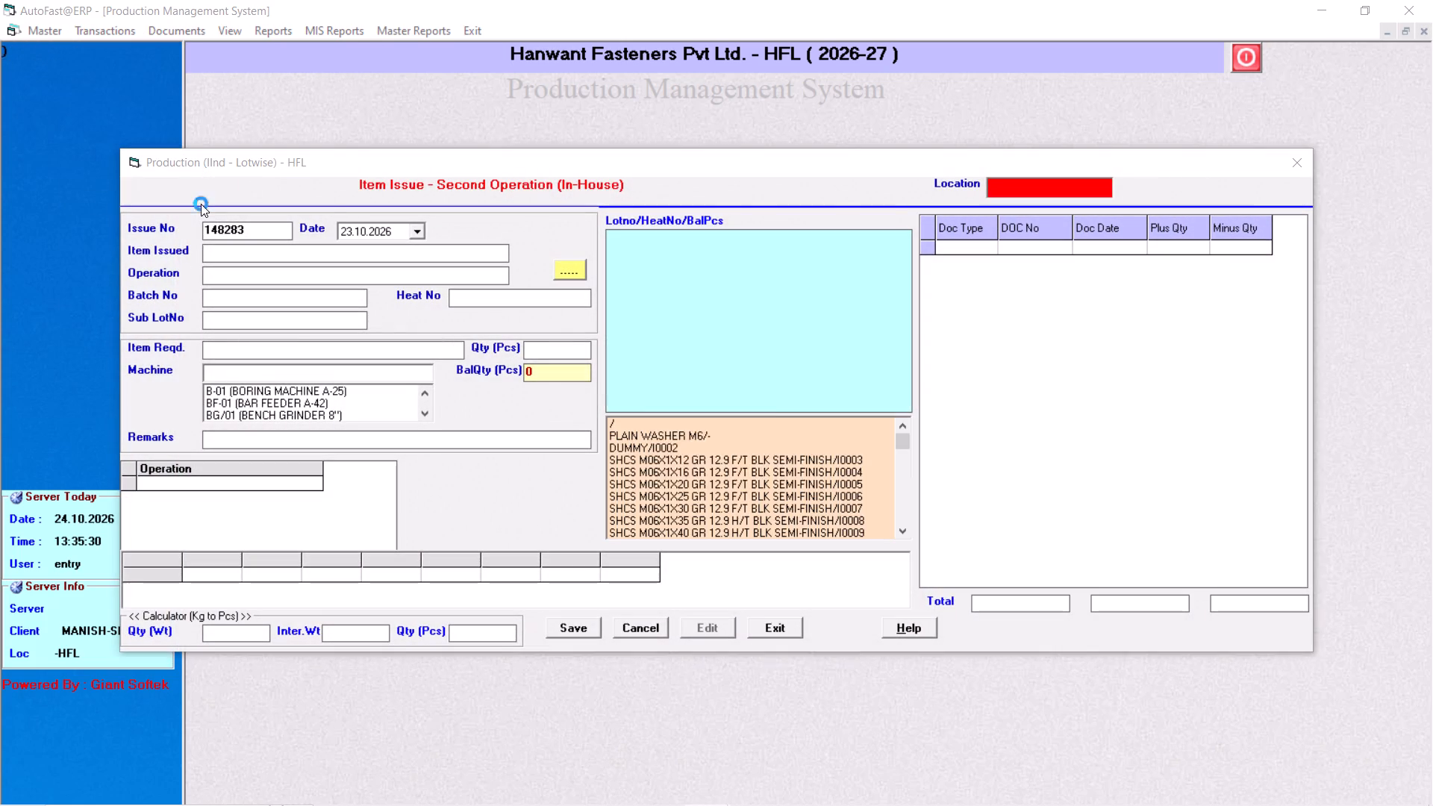
{"action": "key", "text": "shift+Return"}
{"action": "type", "text": "%205"}
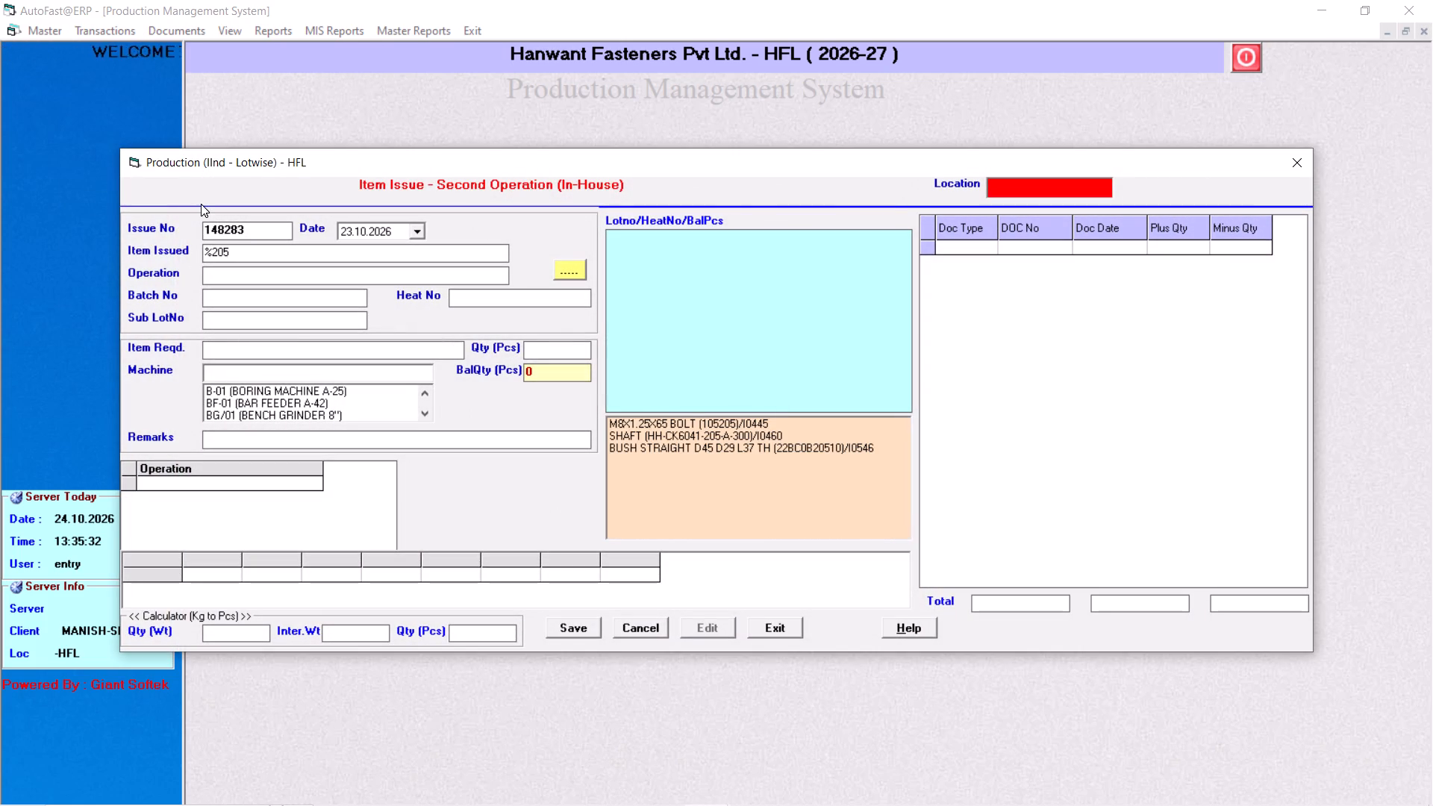
{"action": "key", "text": "Down"}
{"action": "key", "text": "Down"}
{"action": "key", "text": "Down"}
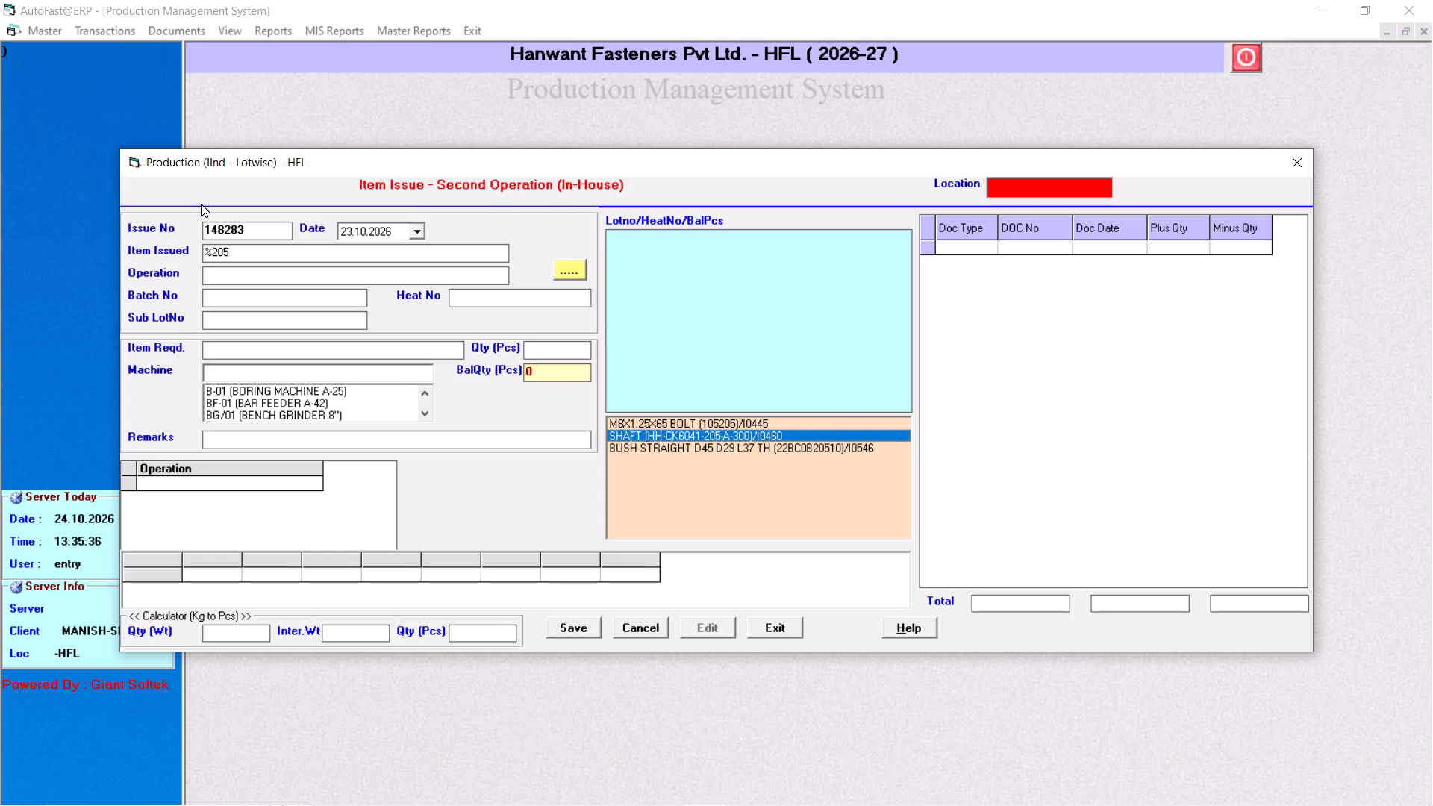
{"action": "key", "text": "Return"}
{"action": "key", "text": "Return"}
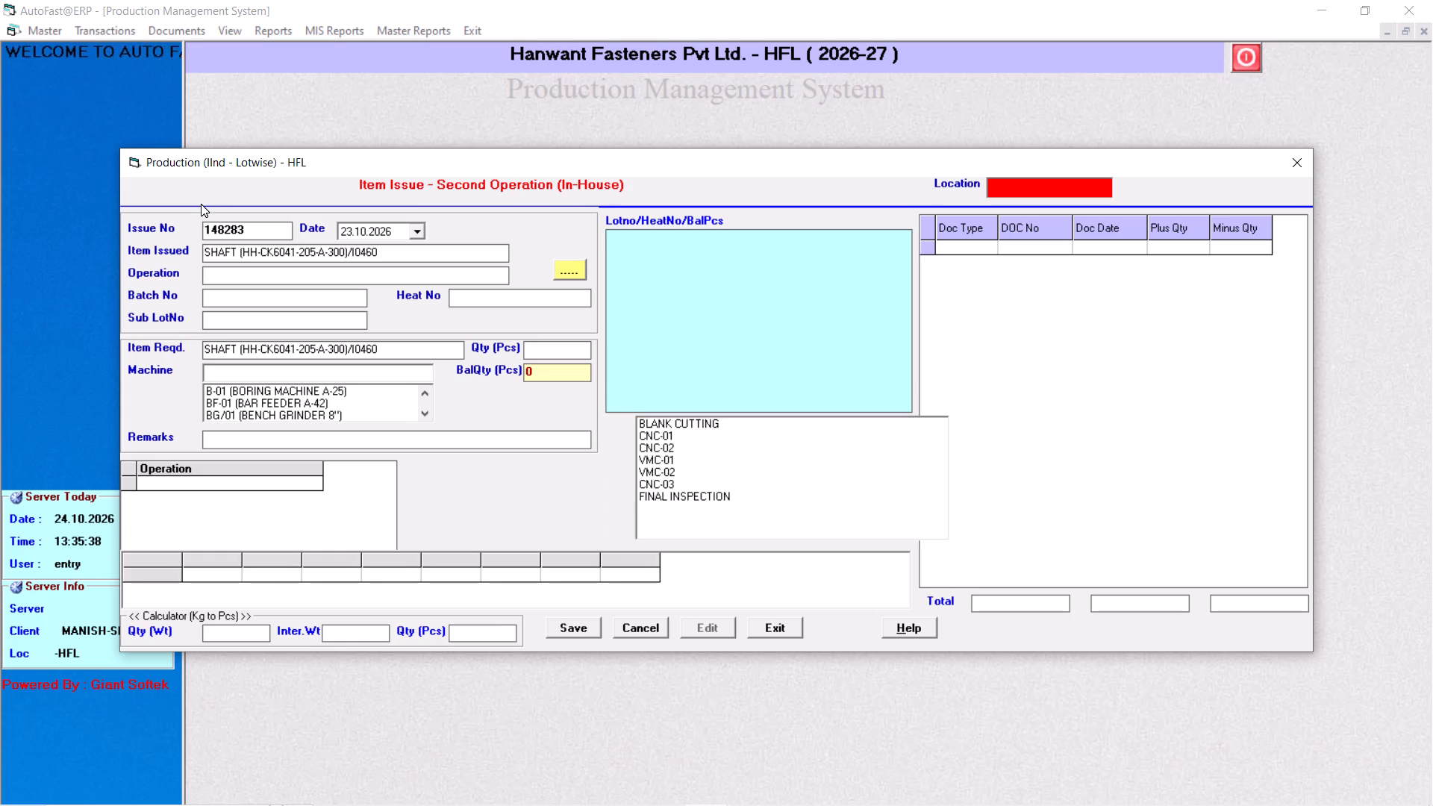
Set the shaft issue's operation to FINAL INSPECTION.
{"action": "key", "text": "Down"}
{"action": "key", "text": "Down"}
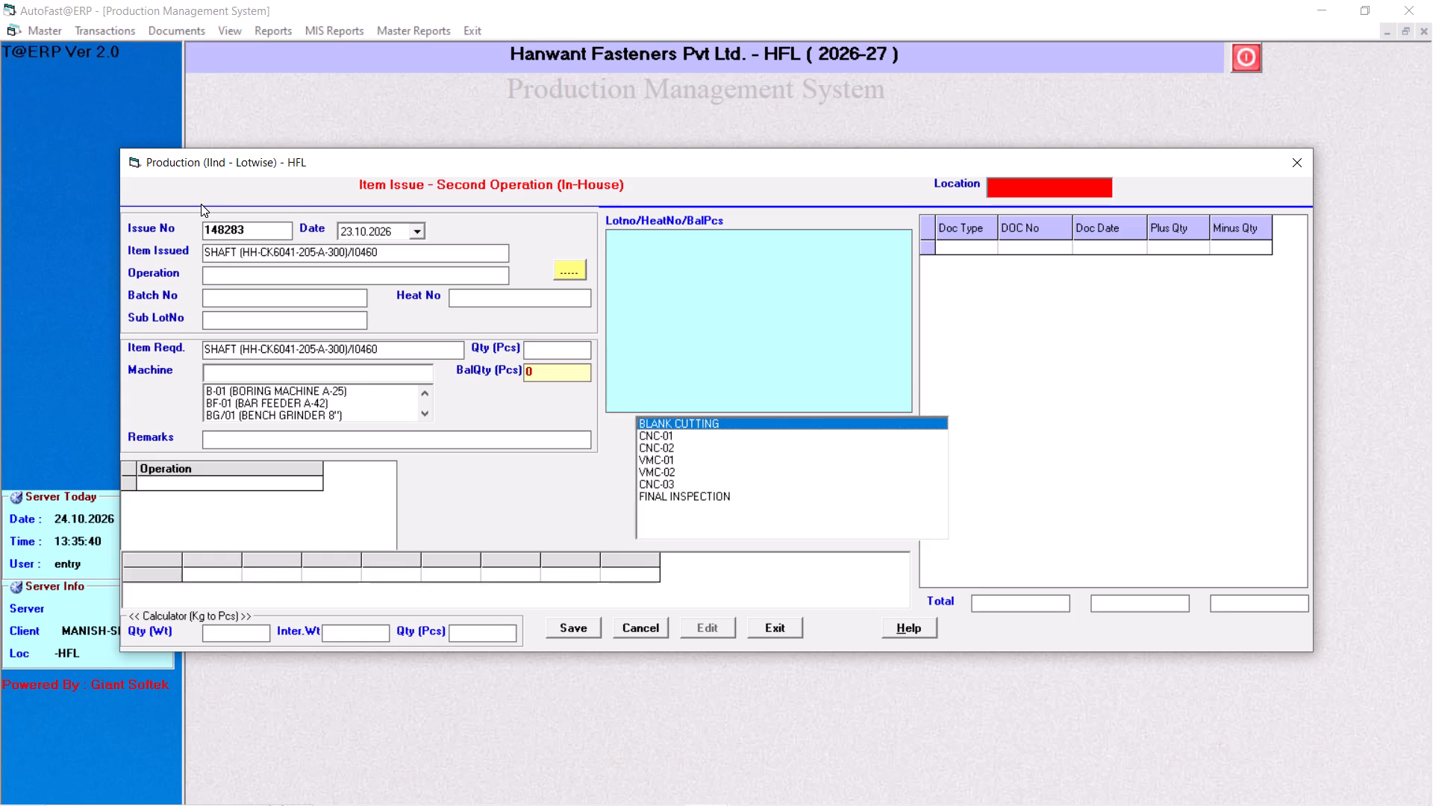
{"action": "key", "text": "Down"}
{"action": "key", "text": "Down"}
{"action": "key", "text": "Down"}
{"action": "key", "text": "Down"}
{"action": "key", "text": "Down"}
{"action": "key", "text": "Down"}
{"action": "key", "text": "Return"}
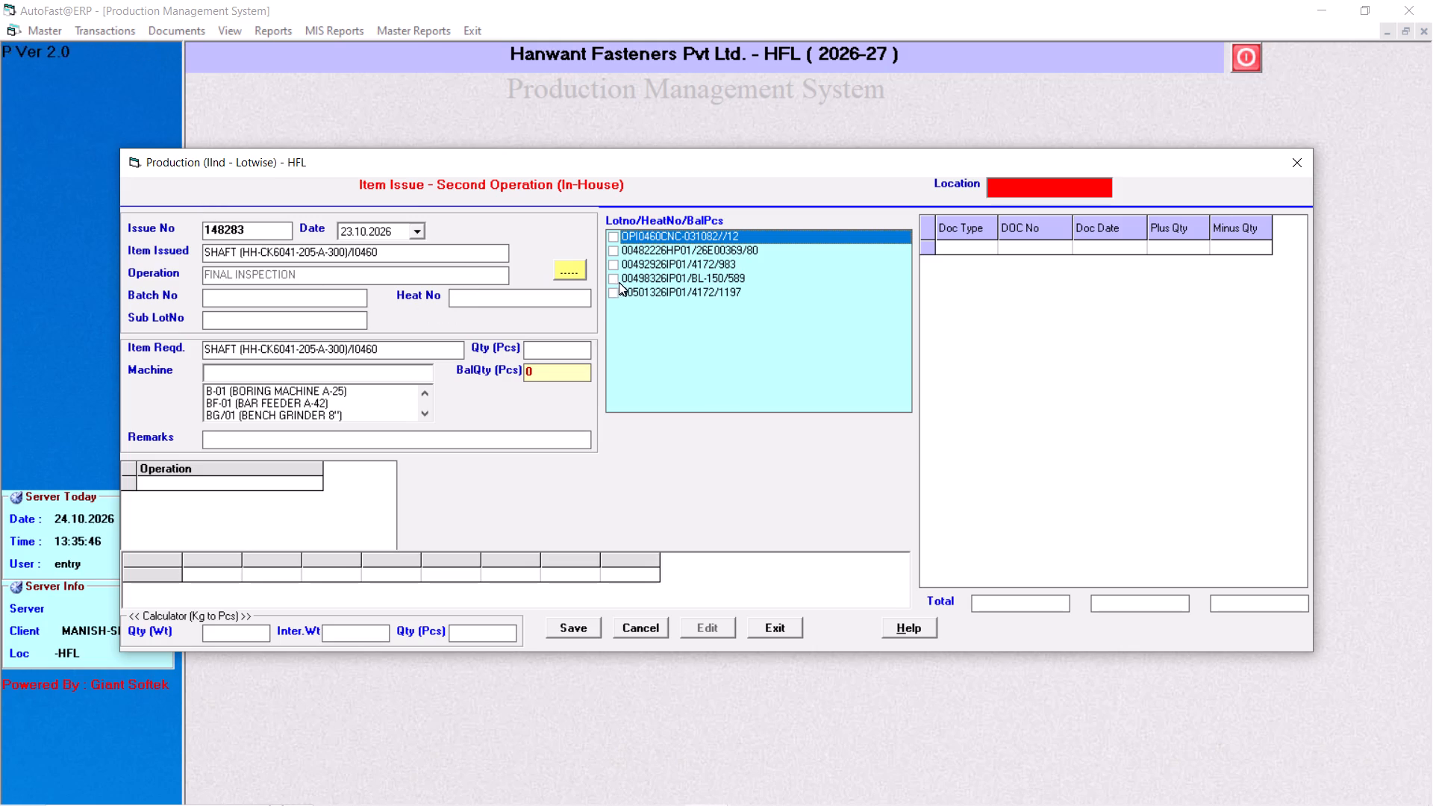
Pick lot 00492926IP01 with heat number 4172 and set the issue quantity to 505 pcs.
{"action": "left_click", "coordinate": [611, 265]}
{"action": "key", "text": "Return"}
{"action": "key", "text": "Right"}
{"action": "key", "text": "BackSpace"}
{"action": "key", "text": "Right"}
{"action": "key", "text": "BackSpace"}
{"action": "key", "text": "Right"}
{"action": "key", "text": "BackSpace"}
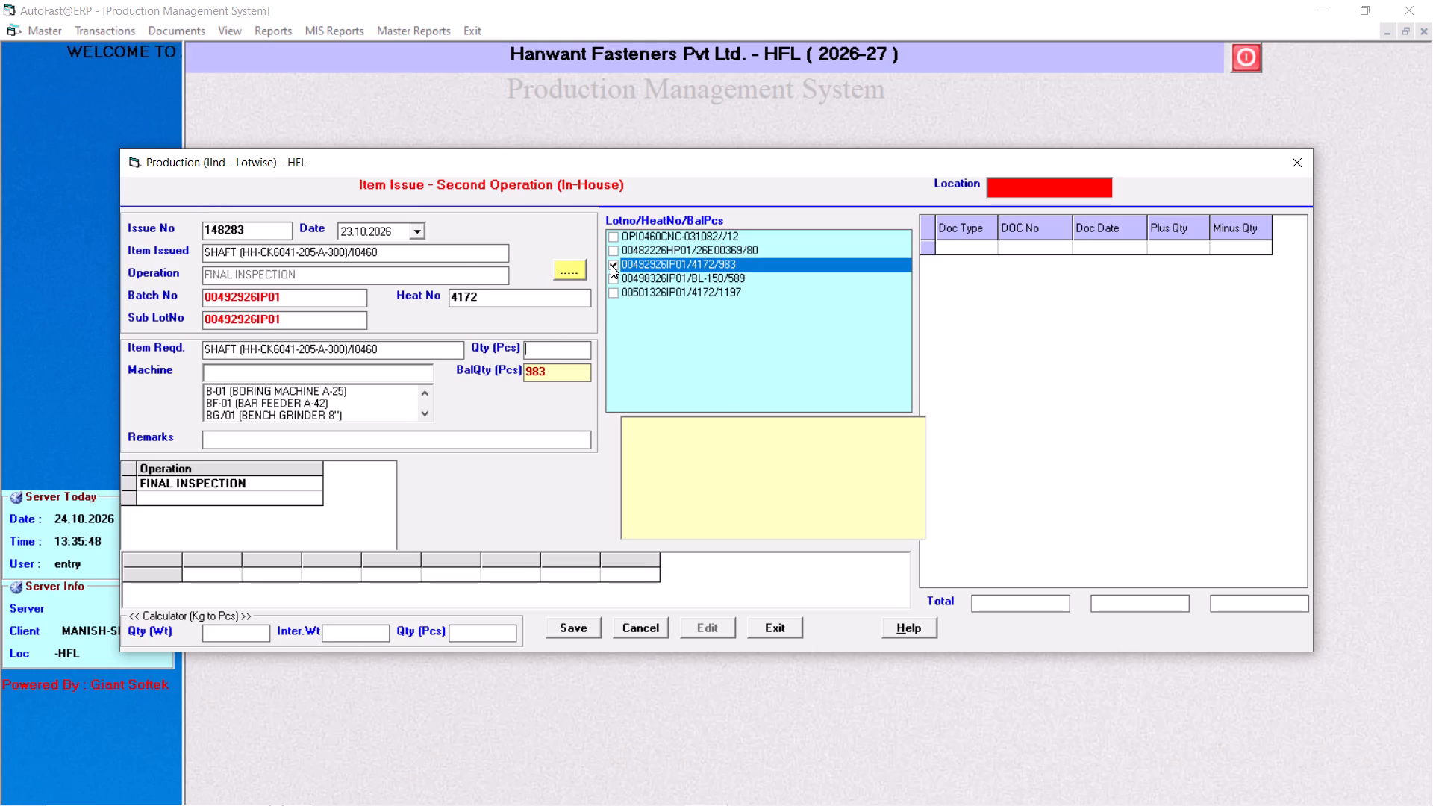
{"action": "key", "text": "Right"}
{"action": "key", "text": "BackSpace"}
{"action": "type", "text": "505"}
{"action": "key", "text": "Return"}
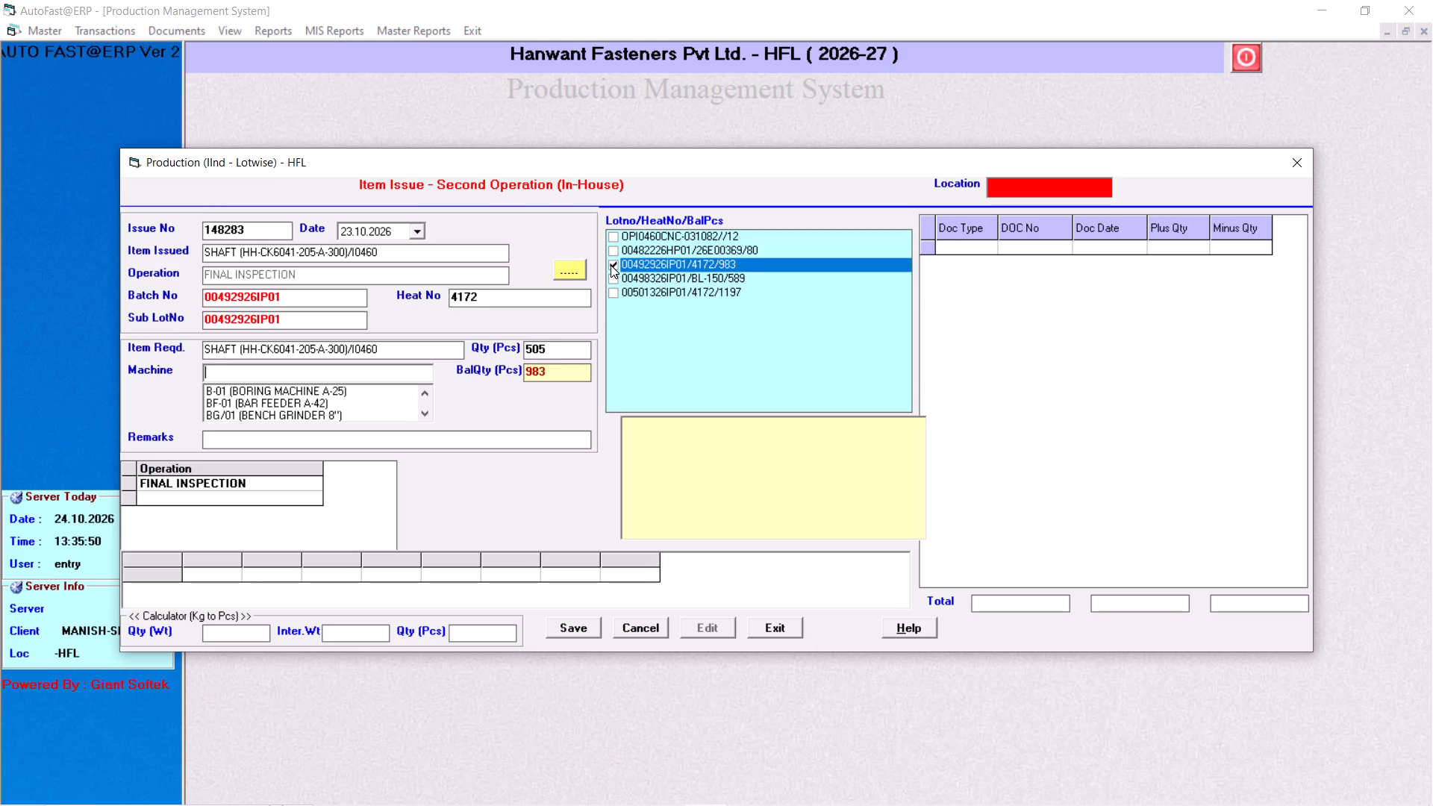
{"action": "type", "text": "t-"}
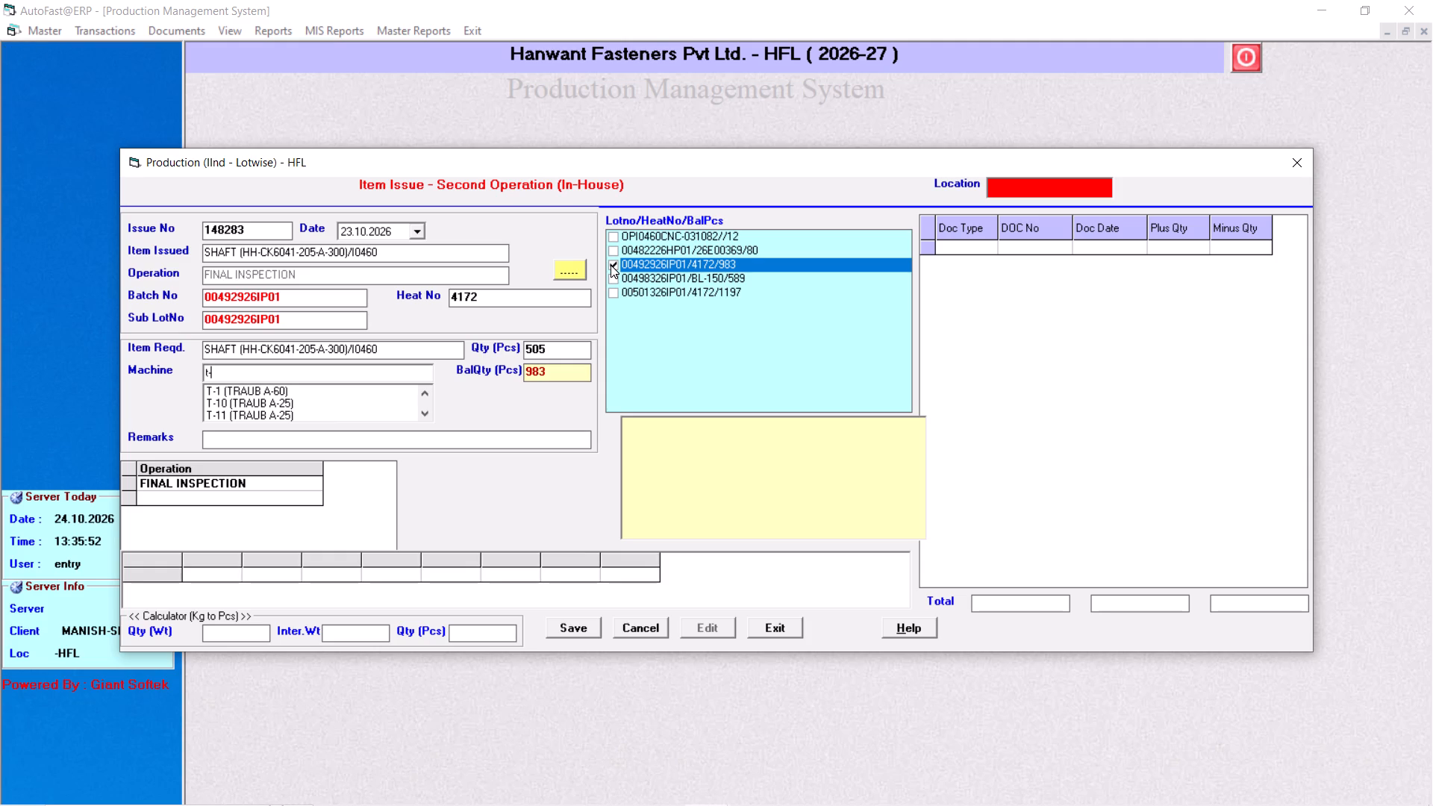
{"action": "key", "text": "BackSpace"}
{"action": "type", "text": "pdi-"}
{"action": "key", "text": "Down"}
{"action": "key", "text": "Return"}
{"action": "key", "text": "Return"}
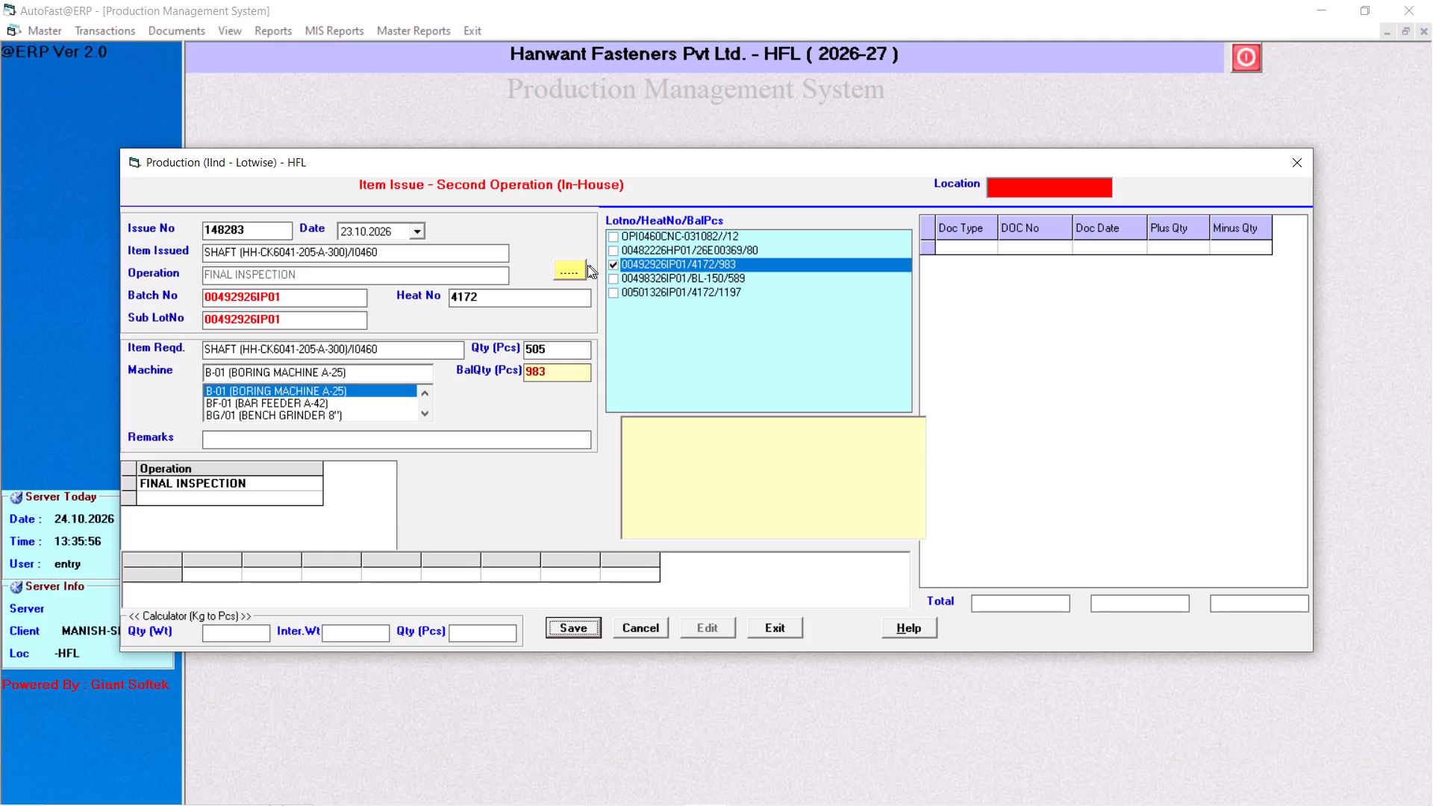
Set the machine to PDI-1, leave the remarks empty and save the shaft issue entry.
{"action": "left_click", "coordinate": [383, 370]}
{"action": "key", "text": "BackSpace"}
{"action": "type", "text": "pdi-"}
{"action": "key", "text": "Down"}
{"action": "key", "text": "Return"}
{"action": "key", "text": "Return"}
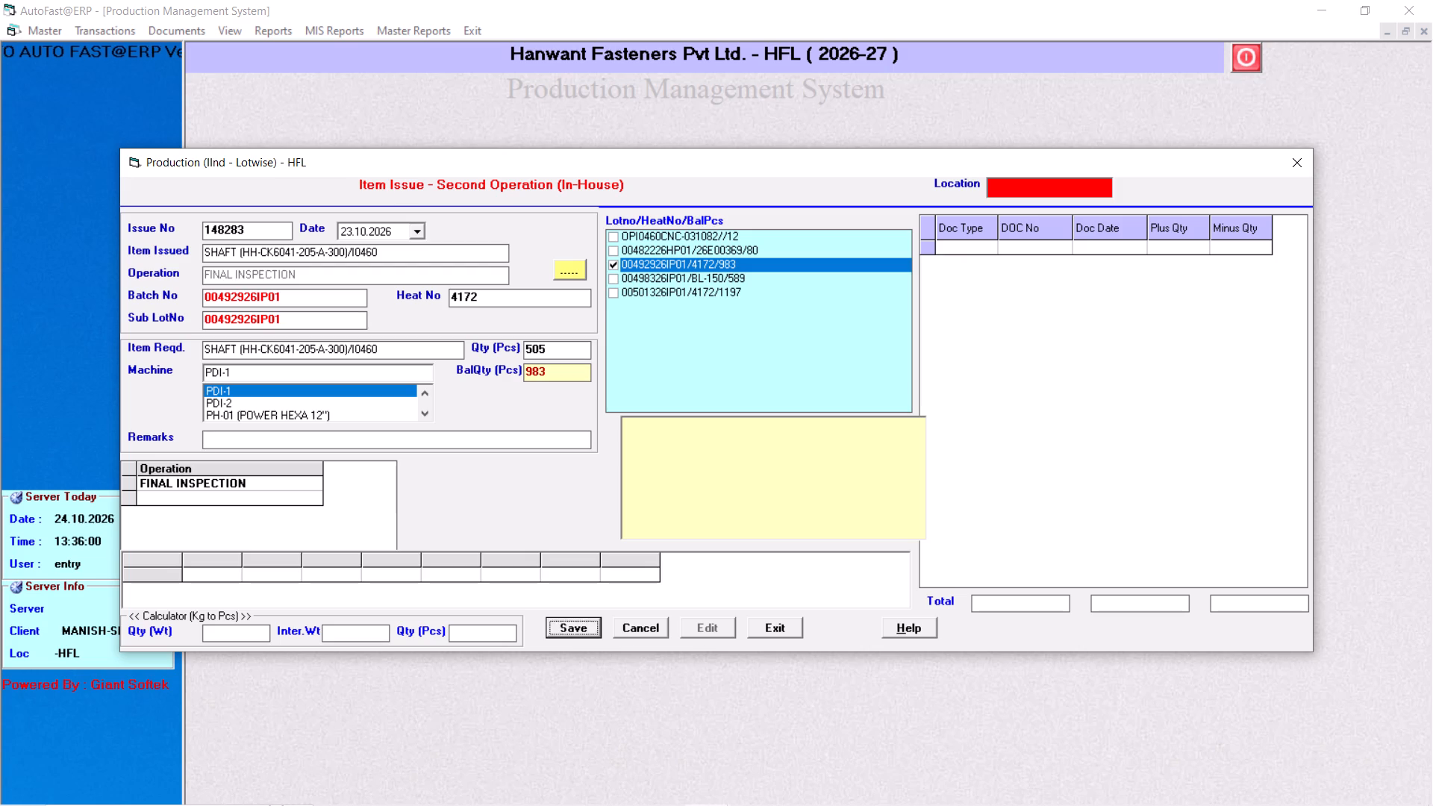
{"action": "key", "text": "Return"}
{"action": "key", "text": "Return"}
{"action": "key", "text": "Return"}
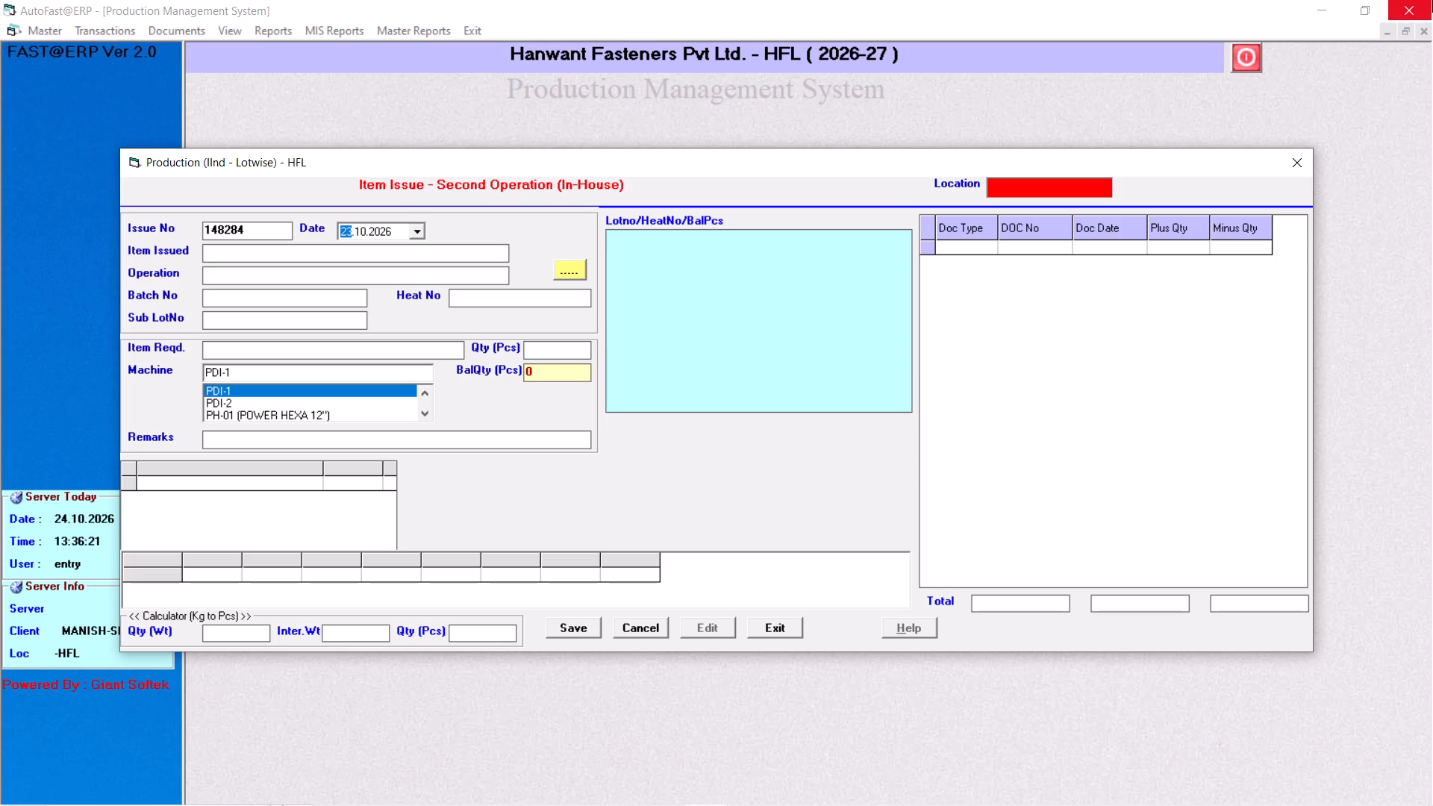
In the new entry, search %4WD and choose INNER - STAB LNK LCA 4WD SBT007570A11/I0302 as the issued item.
{"action": "key", "text": "Return"}
{"action": "key", "text": "Return"}
{"action": "key", "text": "Return"}
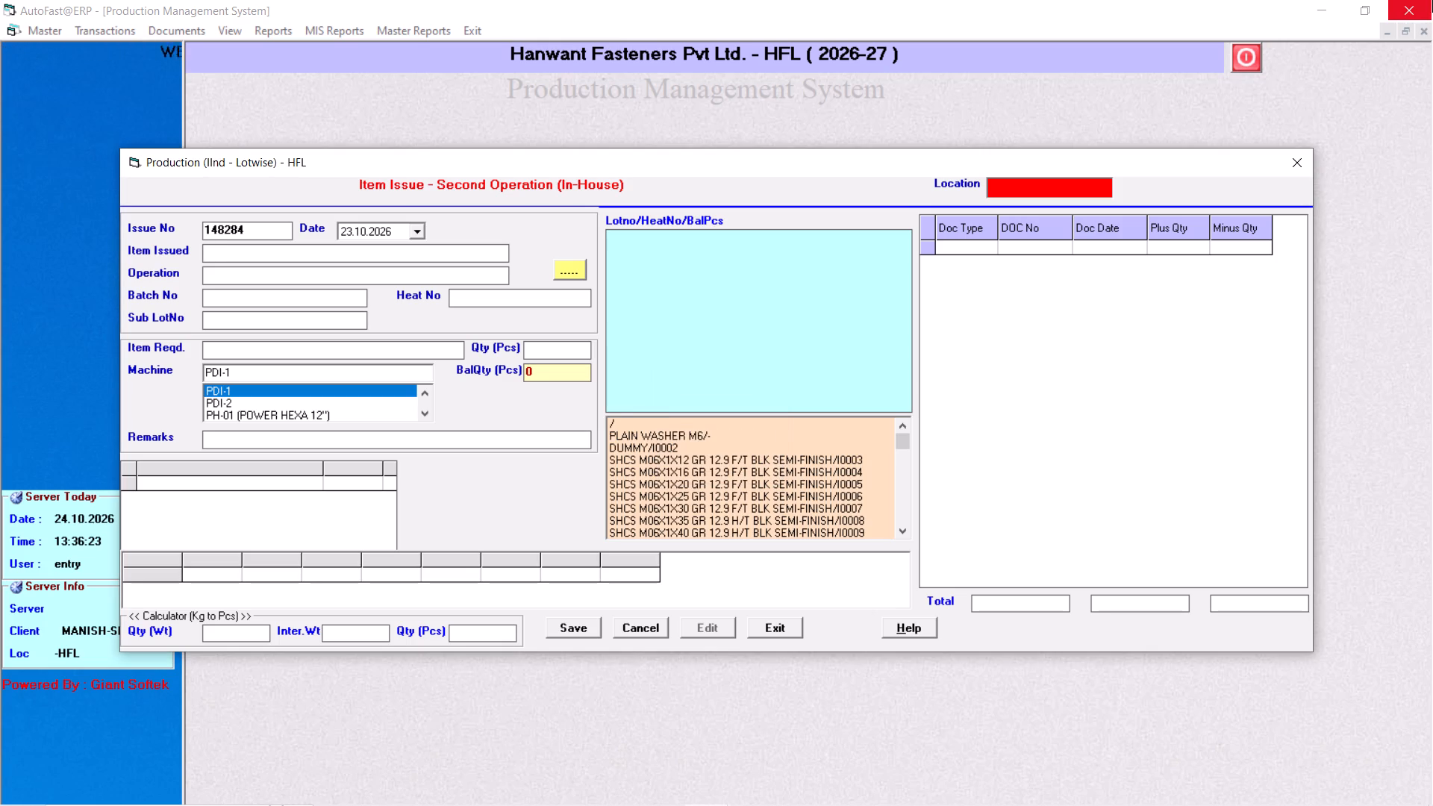
{"action": "key", "text": "shift+percent"}
{"action": "type", "text": "4wd"}
{"action": "key", "text": "Down"}
{"action": "key", "text": "Down"}
{"action": "key", "text": "Down"}
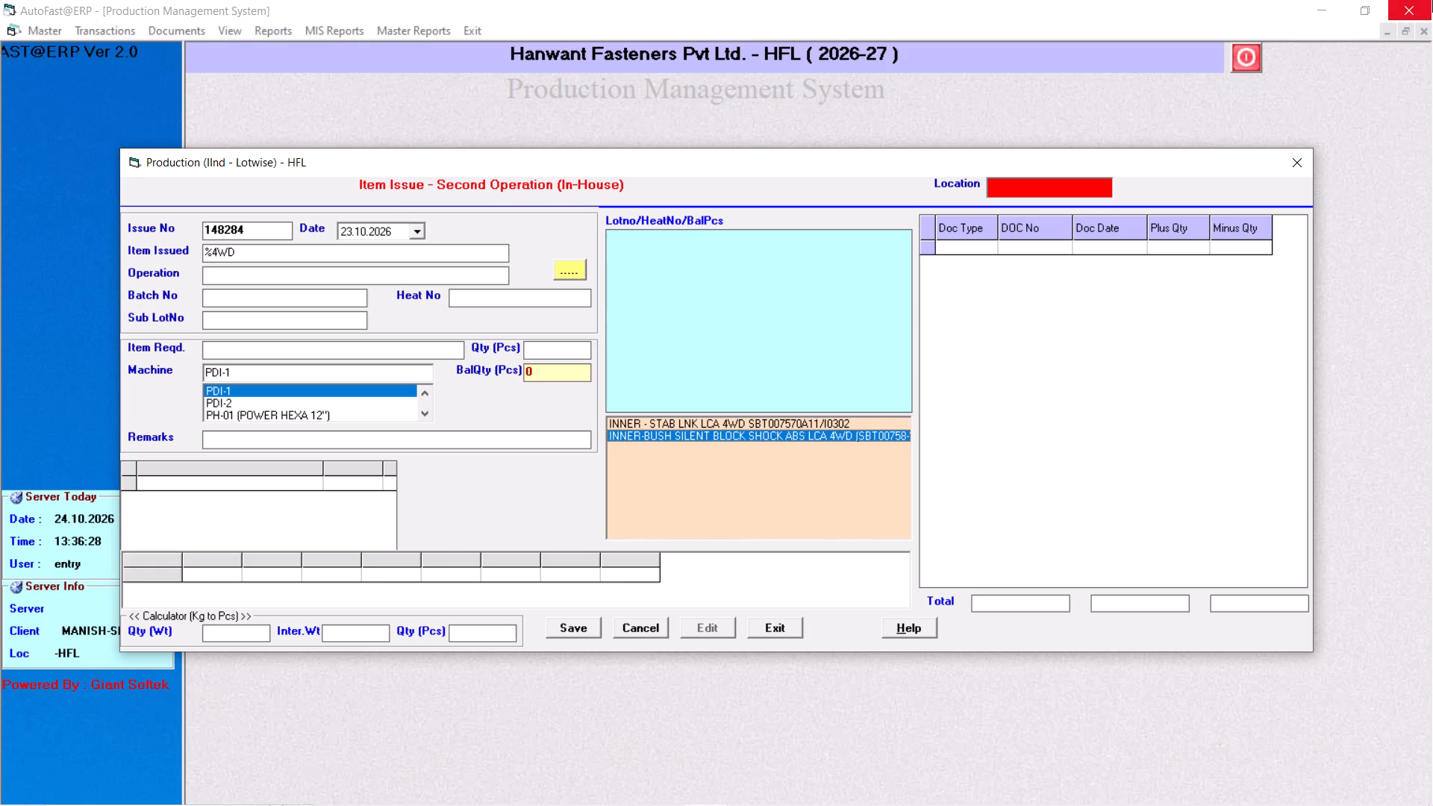
{"action": "key", "text": "Up"}
{"action": "key", "text": "Return"}
{"action": "key", "text": "Return"}
Set the operation for the INNER - STAB LNK item to FINAL INSPECTION.
{"action": "key", "text": "Down"}
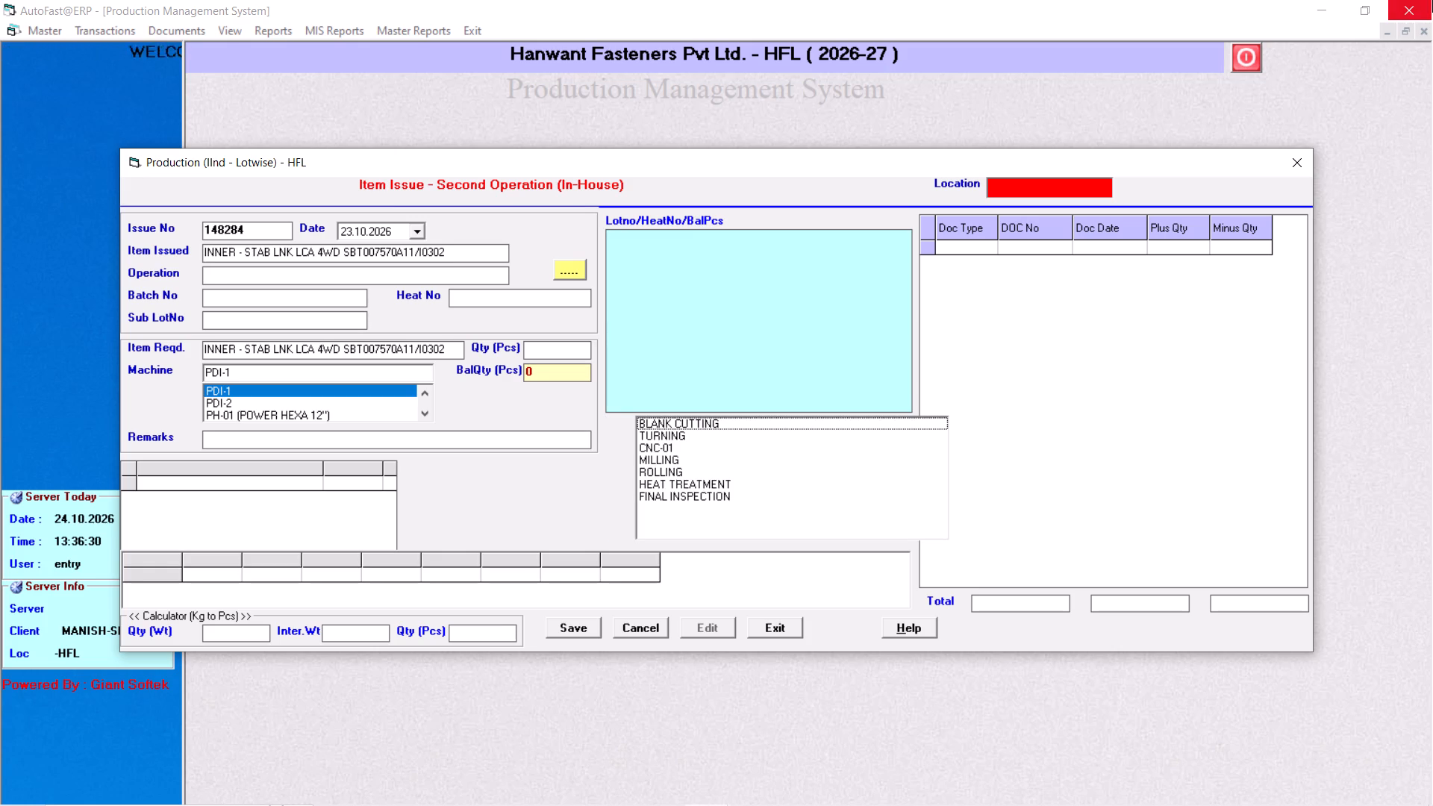
{"action": "key", "text": "Down"}
{"action": "key", "text": "Down"}
{"action": "key", "text": "Down"}
{"action": "key", "text": "Down"}
{"action": "key", "text": "Down"}
{"action": "key", "text": "Down"}
{"action": "key", "text": "Down"}
{"action": "key", "text": "Down"}
{"action": "key", "text": "Down"}
{"action": "key", "text": "Down"}
{"action": "key", "text": "Down"}
{"action": "key", "text": "Down"}
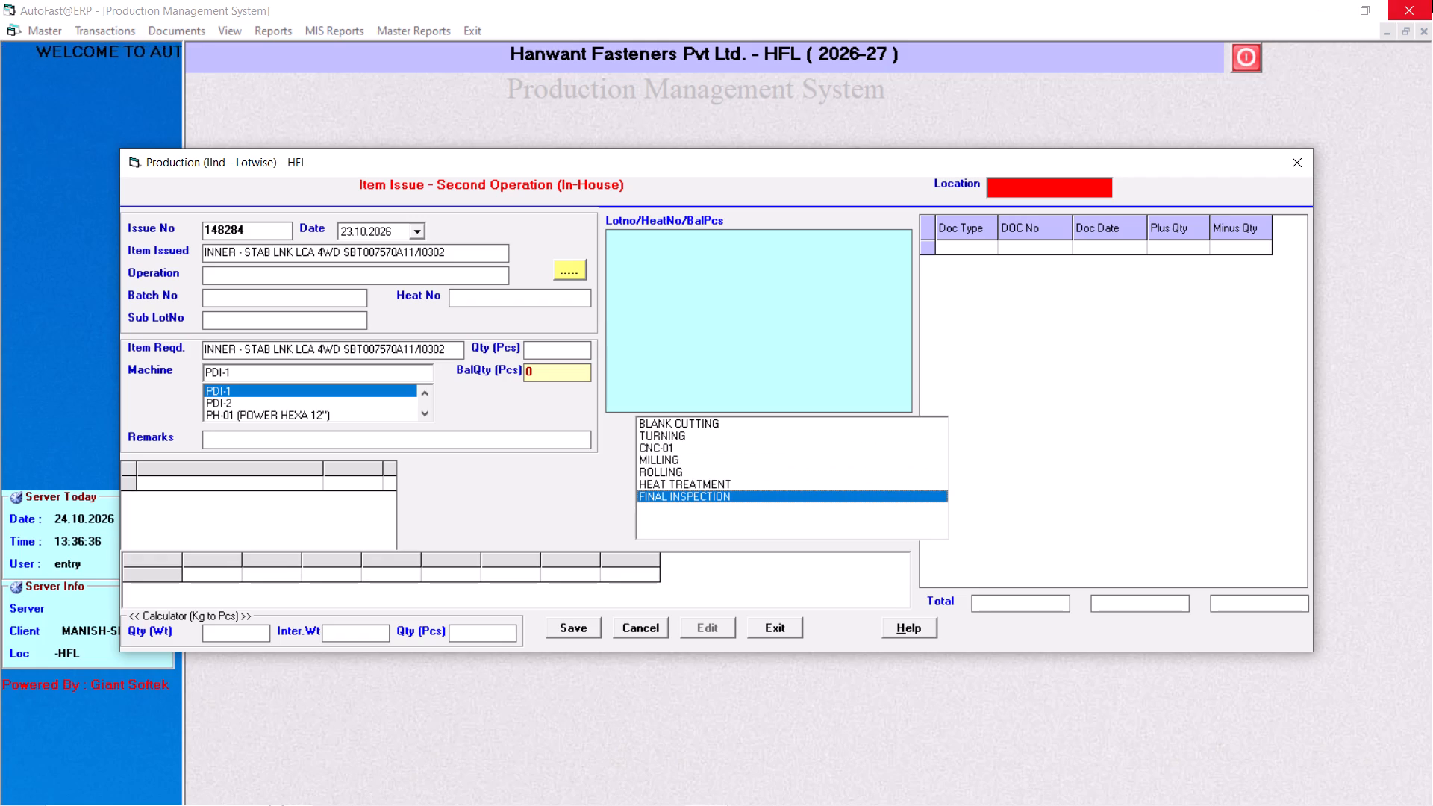
{"action": "key", "text": "Return"}
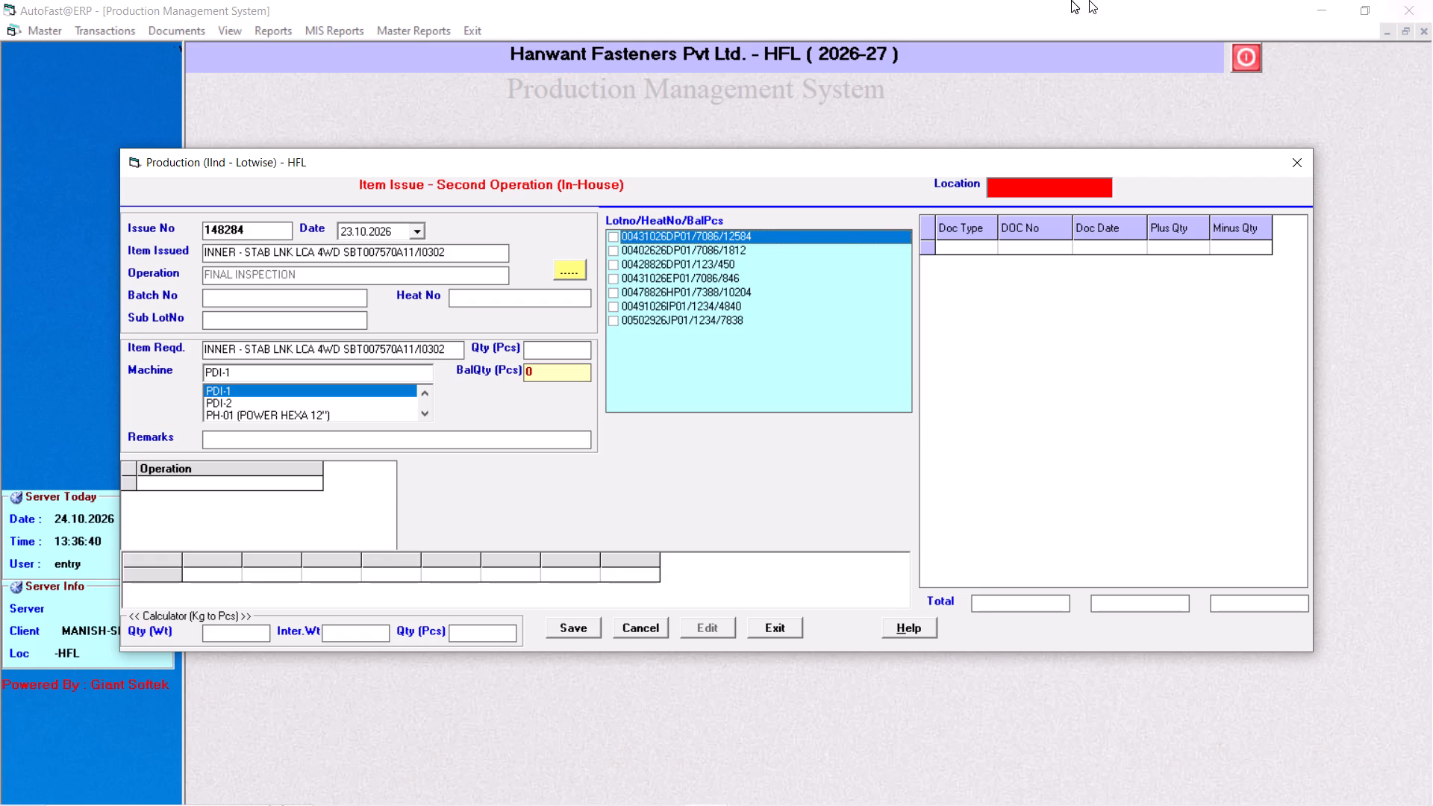
Pick lot 00431026DP01 with heat number 7086 and set the issue quantity to 2008 pcs.
{"action": "left_click", "coordinate": [606, 240]}
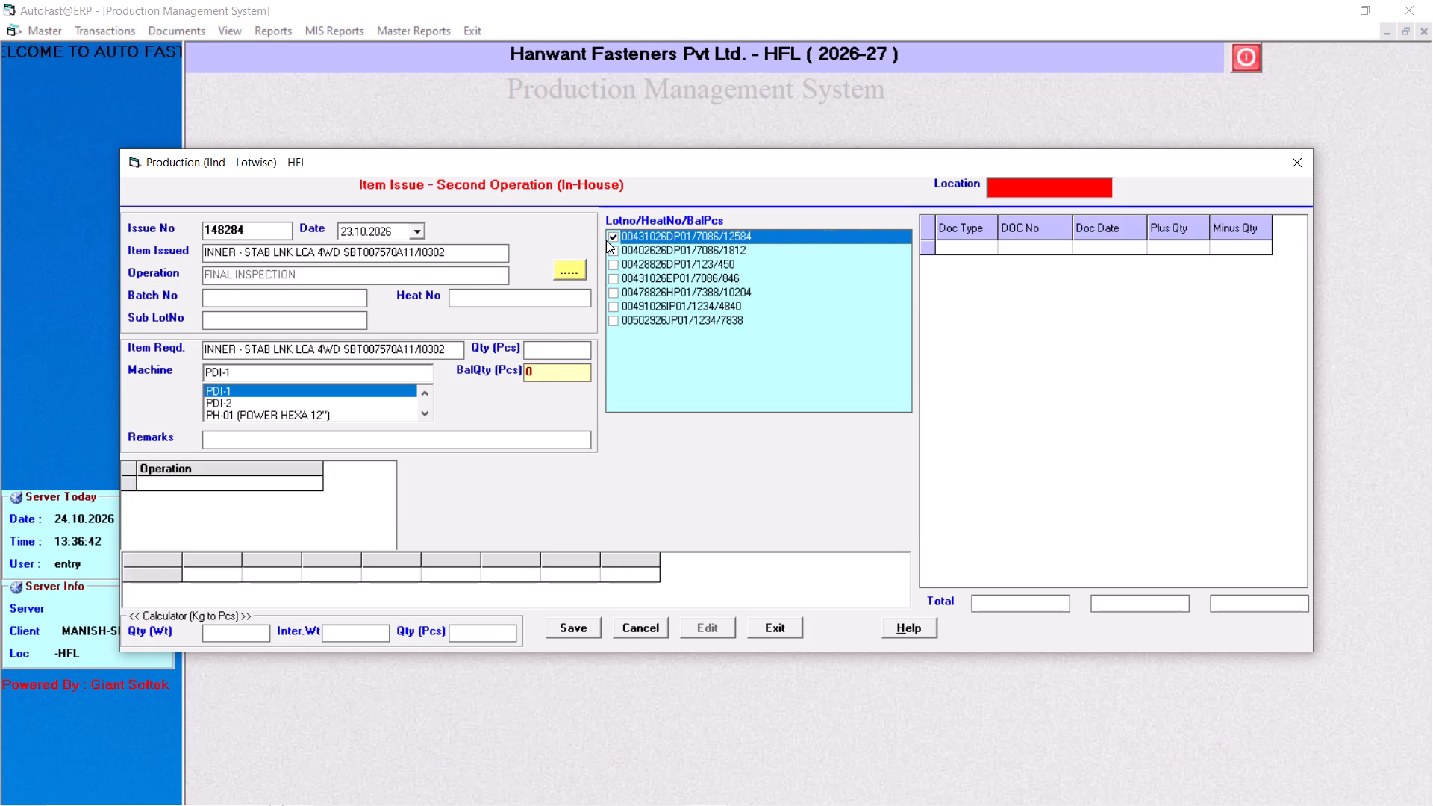
{"action": "key", "text": "Return"}
{"action": "key", "text": "Right"}
{"action": "key", "text": "Right"}
{"action": "key", "text": "Right"}
{"action": "key", "text": "Right"}
{"action": "key", "text": "Right"}
{"action": "key", "text": "Right"}
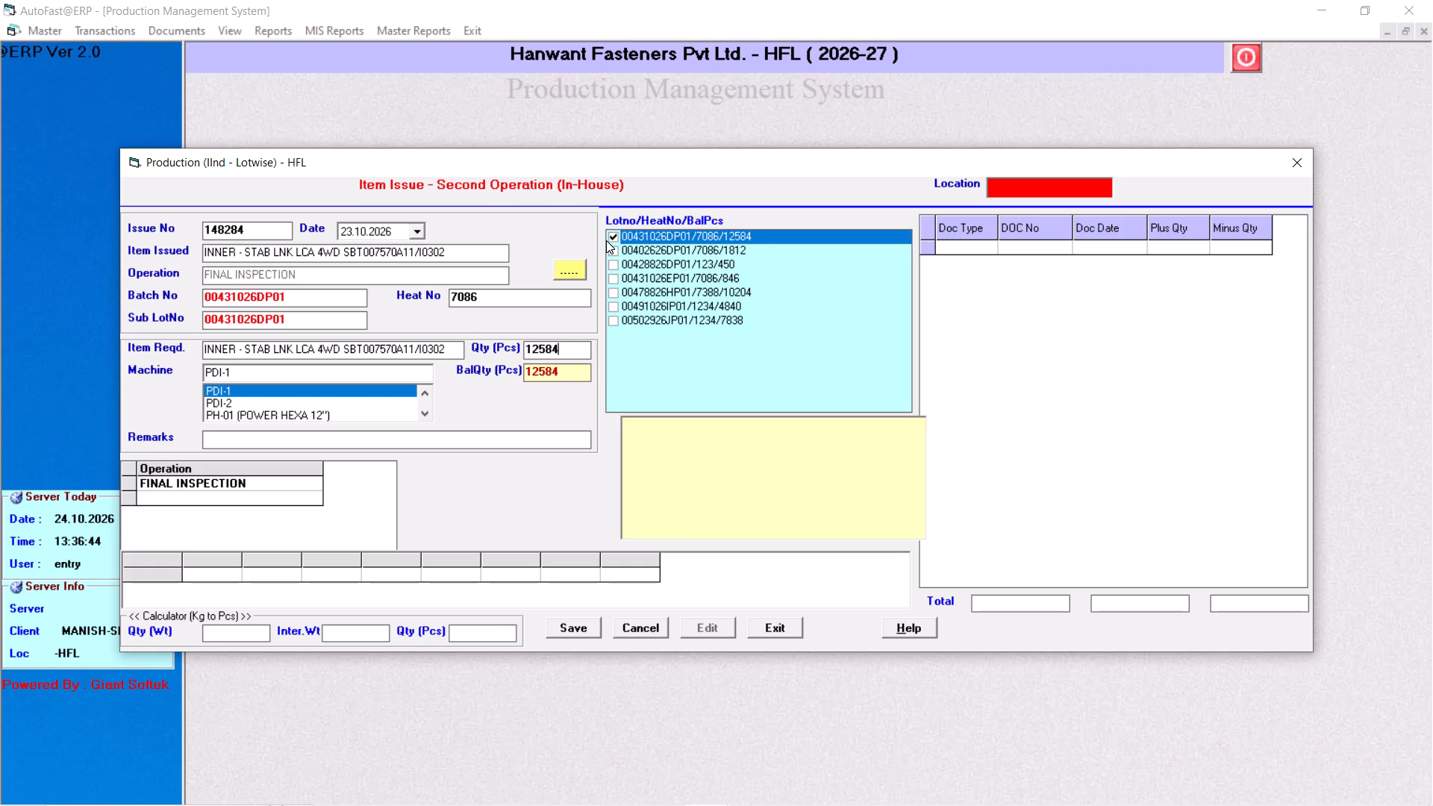
{"action": "key", "text": "BackSpace"}
{"action": "key", "text": "BackSpace"}
{"action": "key", "text": "BackSpace"}
{"action": "key", "text": "BackSpace"}
{"action": "key", "text": "BackSpace"}
{"action": "key", "text": "BackSpace"}
{"action": "key", "text": "BackSpace"}
{"action": "key", "text": "BackSpace"}
{"action": "key", "text": "BackSpace"}
{"action": "key", "text": "BackSpace"}
{"action": "key", "text": "BackSpace"}
{"action": "key", "text": "BackSpace"}
{"action": "type", "text": "2008"}
{"action": "key", "text": "Return"}
Keep PDI-1 as the machine and save the INNER - STAB LNK issue entry.
{"action": "key", "text": "Return"}
{"action": "key", "text": "Return"}
{"action": "key", "text": "Return"}
{"action": "key", "text": "Return"}
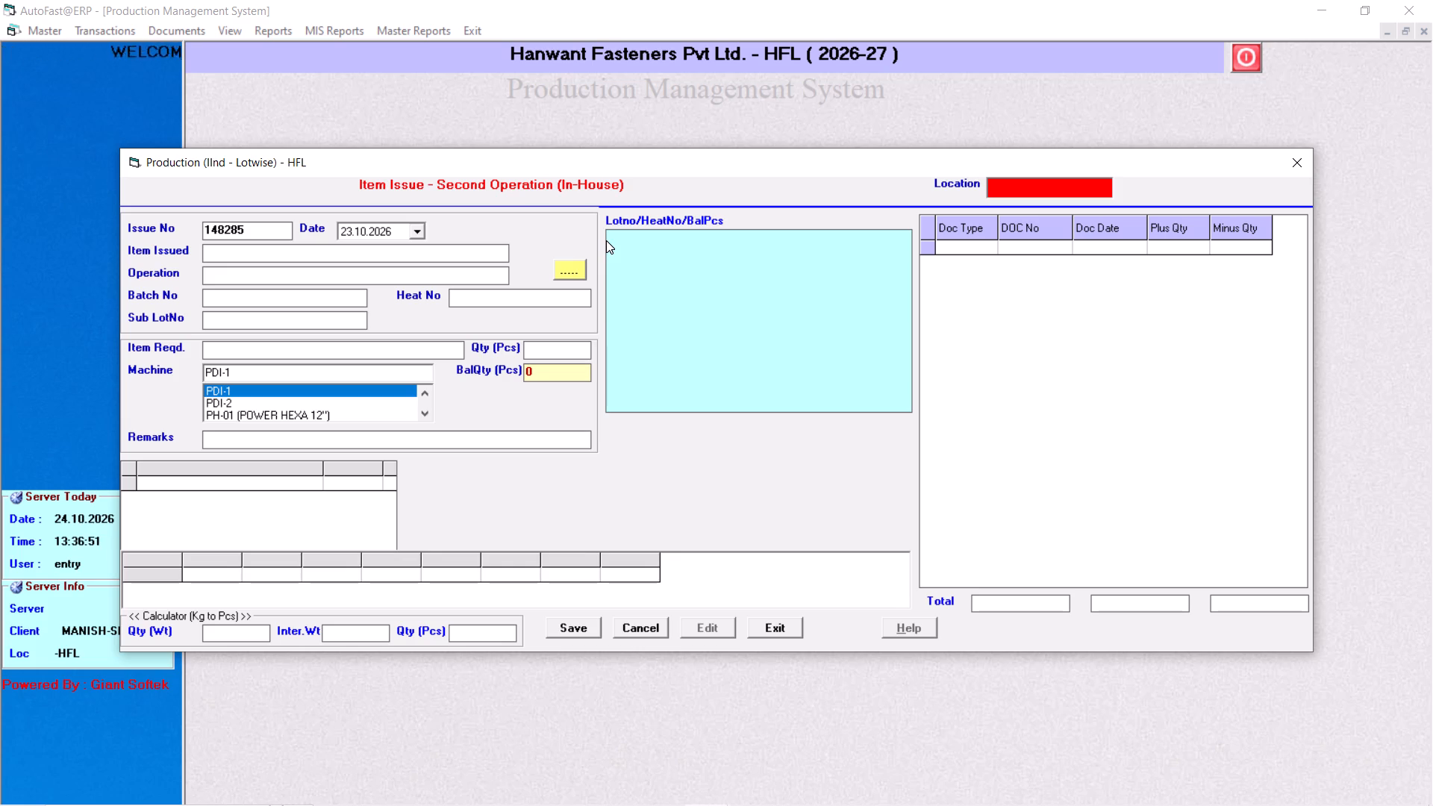
In the new entry, search %205 and choose SHAFT (HH-CK6041-205-A-300)/I0460 as the issued item.
{"action": "key", "text": "Return"}
{"action": "key", "text": "Return"}
{"action": "key", "text": "shift+Return"}
{"action": "key", "text": "shift+Return"}
{"action": "type", "text": "%205"}
{"action": "key", "text": "Down"}
{"action": "key", "text": "Down"}
{"action": "key", "text": "Down"}
{"action": "key", "text": "Return"}
{"action": "key", "text": "Return"}
Set the operation of this second shaft issue to FINAL INSPECTION.
{"action": "key", "text": "Down"}
{"action": "key", "text": "Down"}
{"action": "key", "text": "Down"}
{"action": "key", "text": "Down"}
{"action": "key", "text": "Down"}
{"action": "key", "text": "Down"}
{"action": "key", "text": "Down"}
{"action": "key", "text": "Down"}
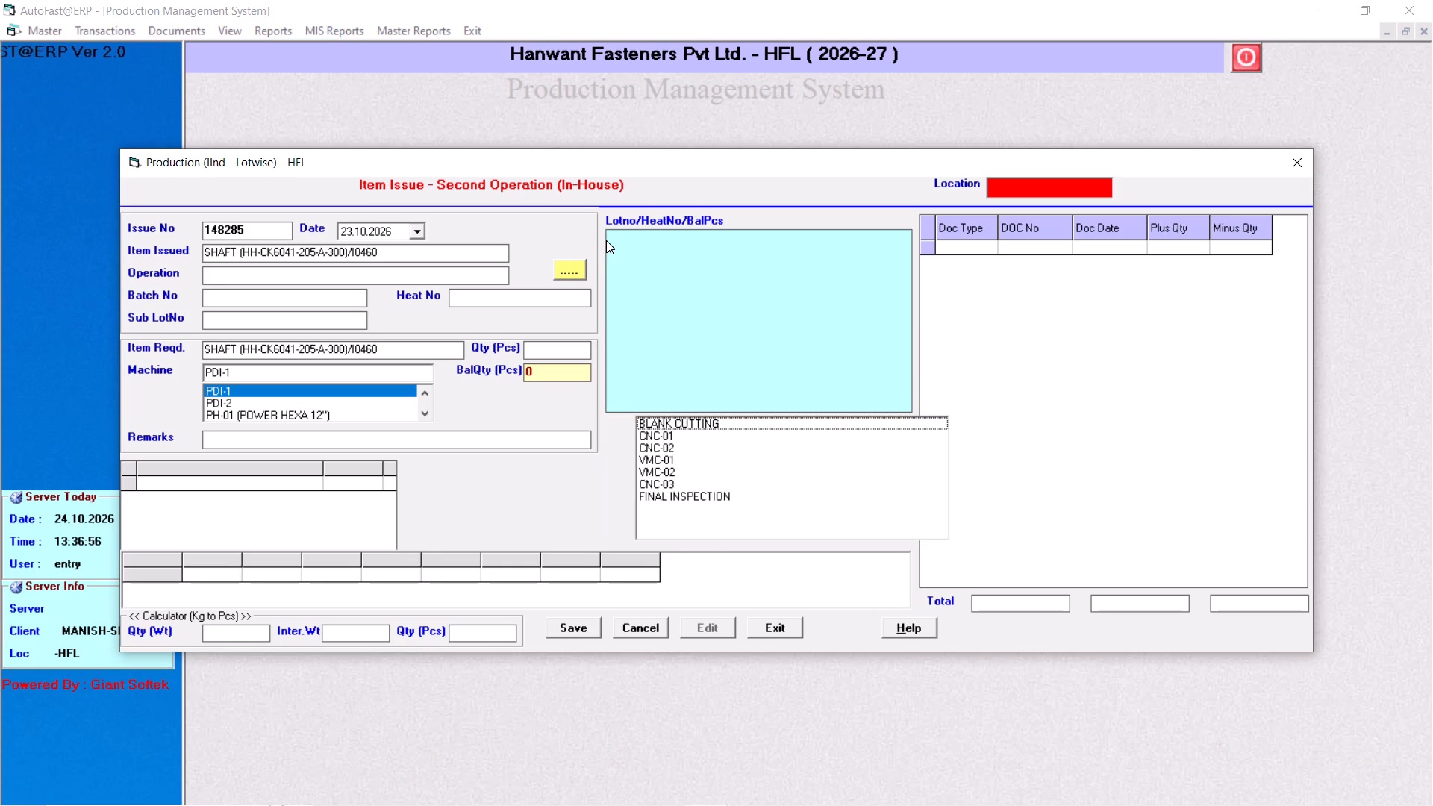
{"action": "key", "text": "Return"}
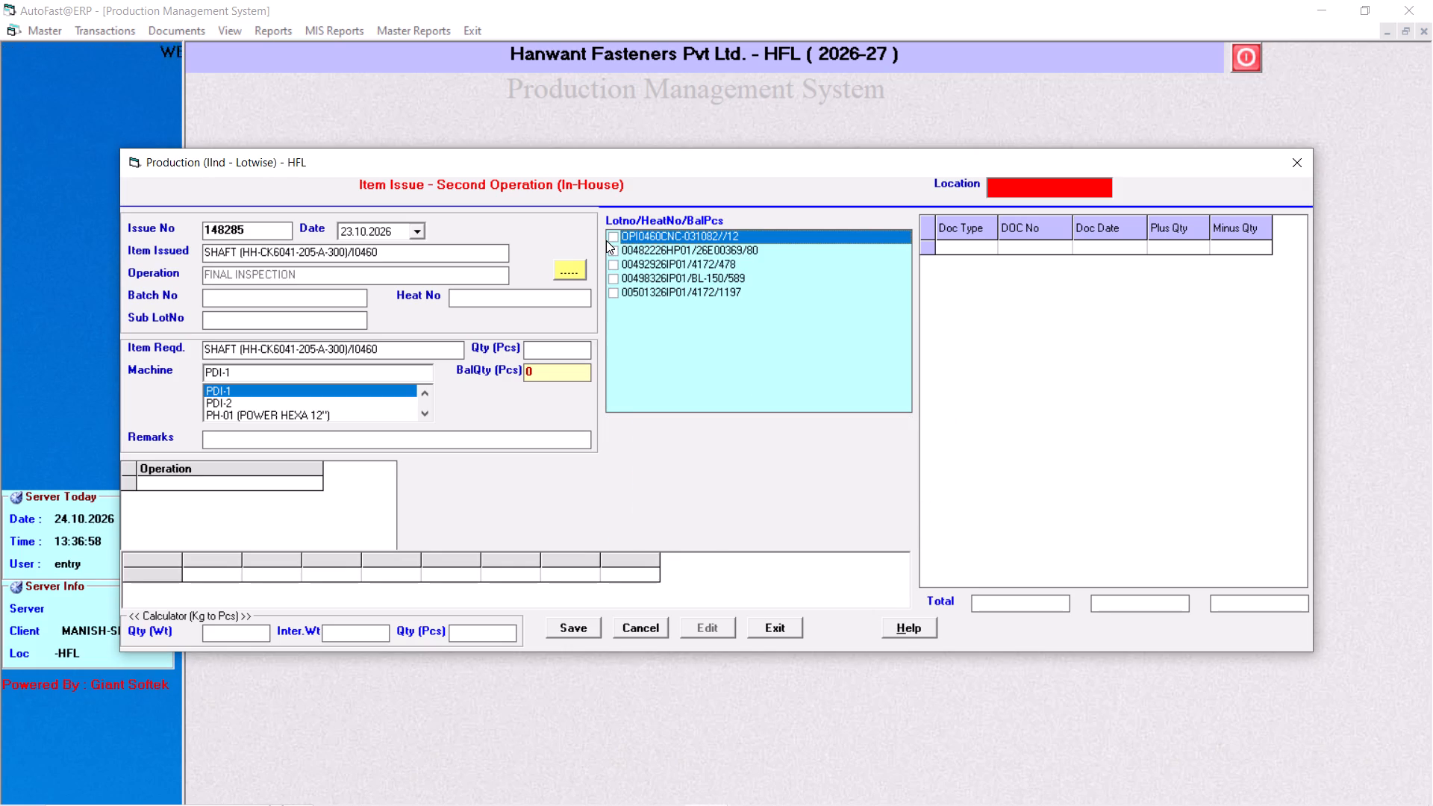
Pick lot 00501326IP01 with heat number 4172 and set the issue quantity to 1115 pcs.
{"action": "left_click", "coordinate": [609, 292]}
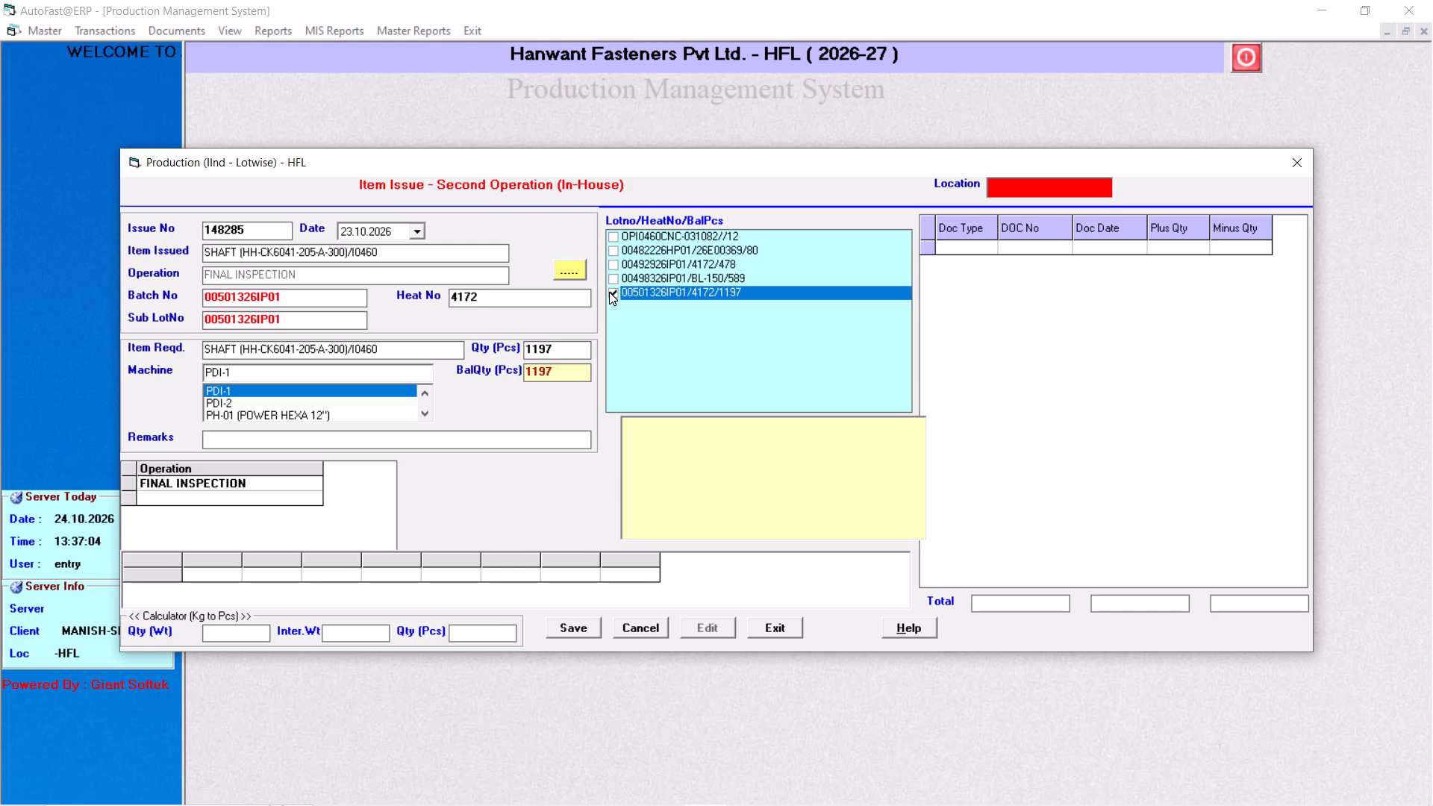
{"action": "key", "text": "Return"}
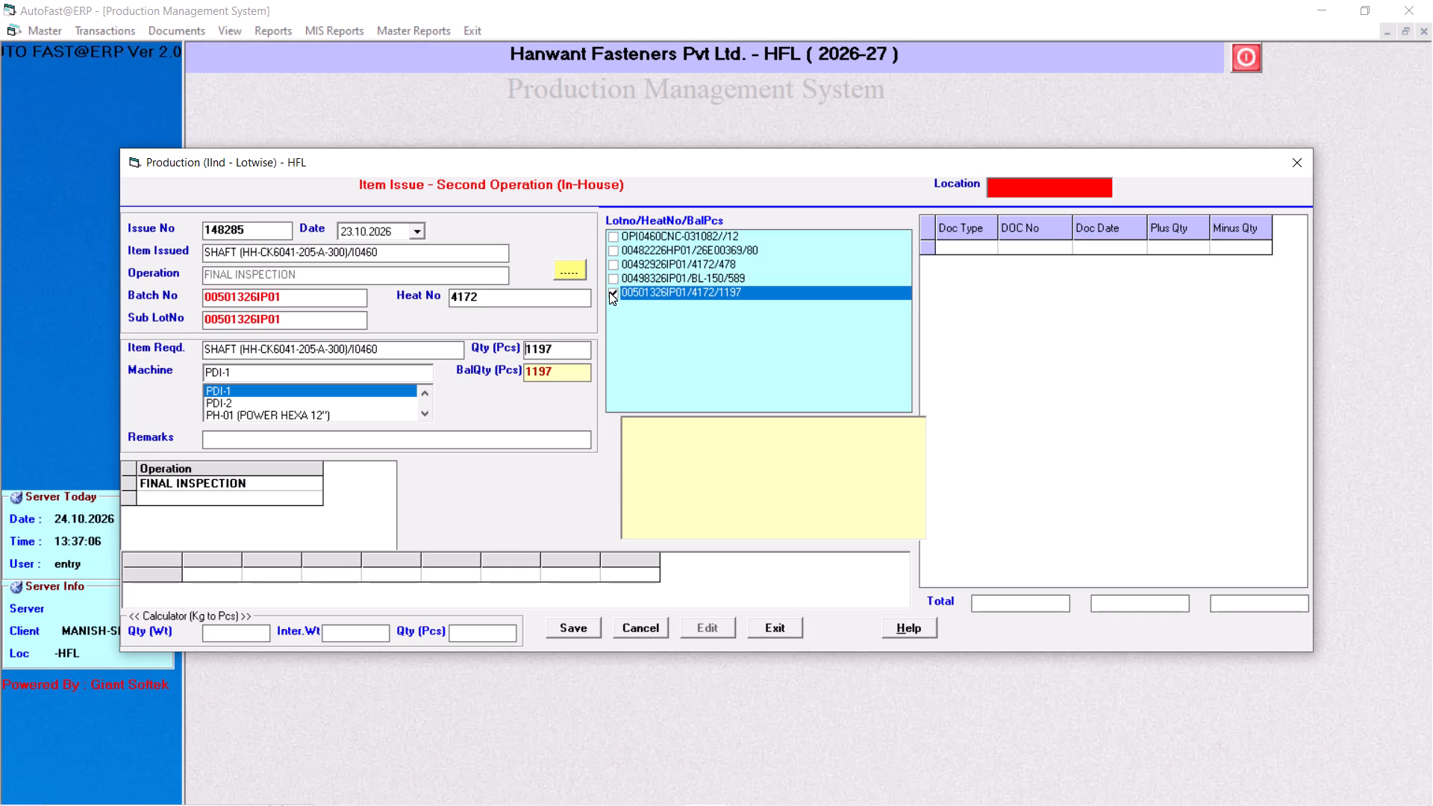
{"action": "key", "text": "Right"}
{"action": "key", "text": "Right"}
{"action": "key", "text": "BackSpace"}
{"action": "key", "text": "Right"}
{"action": "key", "text": "BackSpace"}
{"action": "key", "text": "Right"}
{"action": "key", "text": "BackSpace"}
{"action": "key", "text": "Right"}
{"action": "key", "text": "BackSpace"}
{"action": "key", "text": "Right"}
{"action": "key", "text": "BackSpace"}
{"action": "type", "text": "1115"}
{"action": "key", "text": "Return"}
Keep PDI-1 as the machine and save the second shaft issue entry.
{"action": "key", "text": "Return"}
{"action": "key", "text": "Return"}
{"action": "key", "text": "Return"}
{"action": "key", "text": "Return"}
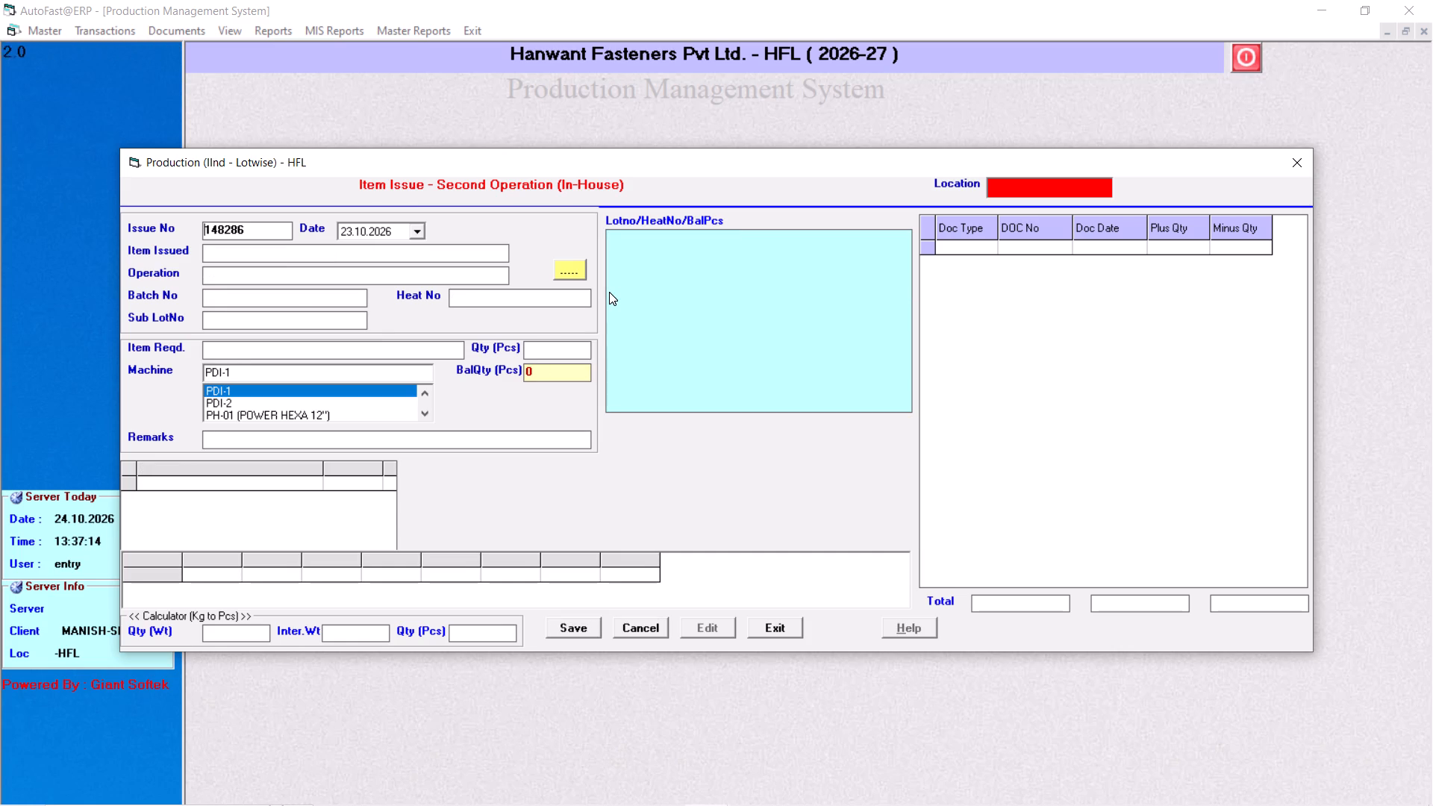
In the new issue entry, search %4wd and choose INNER - STAB LNK LCA 4WD SBT007570A11/I0302 as the issued item.
{"action": "key", "text": "Return"}
{"action": "key", "text": "Return"}
{"action": "key", "text": "shift+Return"}
{"action": "key", "text": "shift+Return"}
{"action": "key", "text": "shift+percent"}
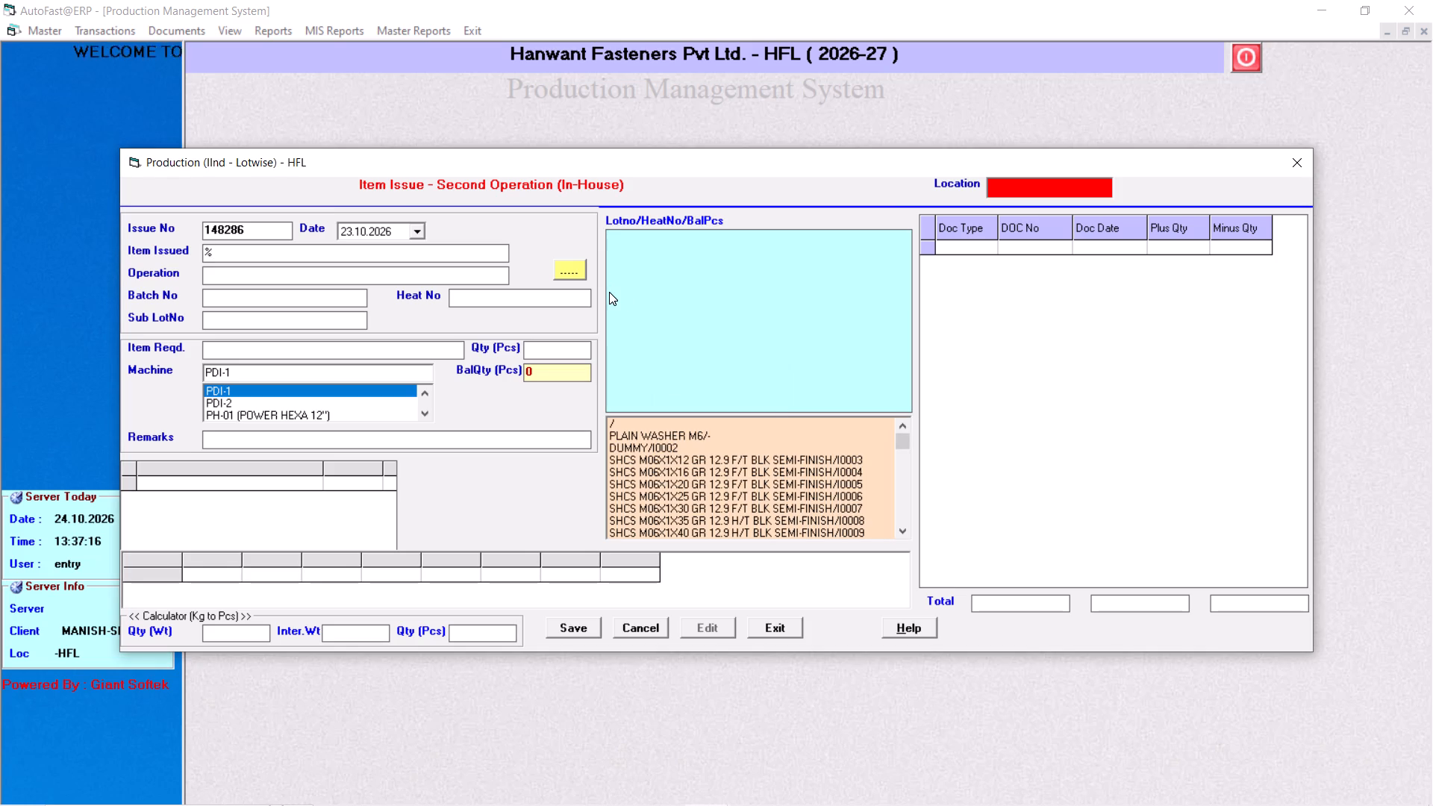
{"action": "type", "text": "4wd"}
{"action": "key", "text": "Down"}
{"action": "key", "text": "Down"}
{"action": "key", "text": "Return"}
{"action": "key", "text": "Return"}
Set the operation of the INNER - STAB LNK issue to FINAL INSPECTION.
{"action": "key", "text": "Down"}
{"action": "key", "text": "Down"}
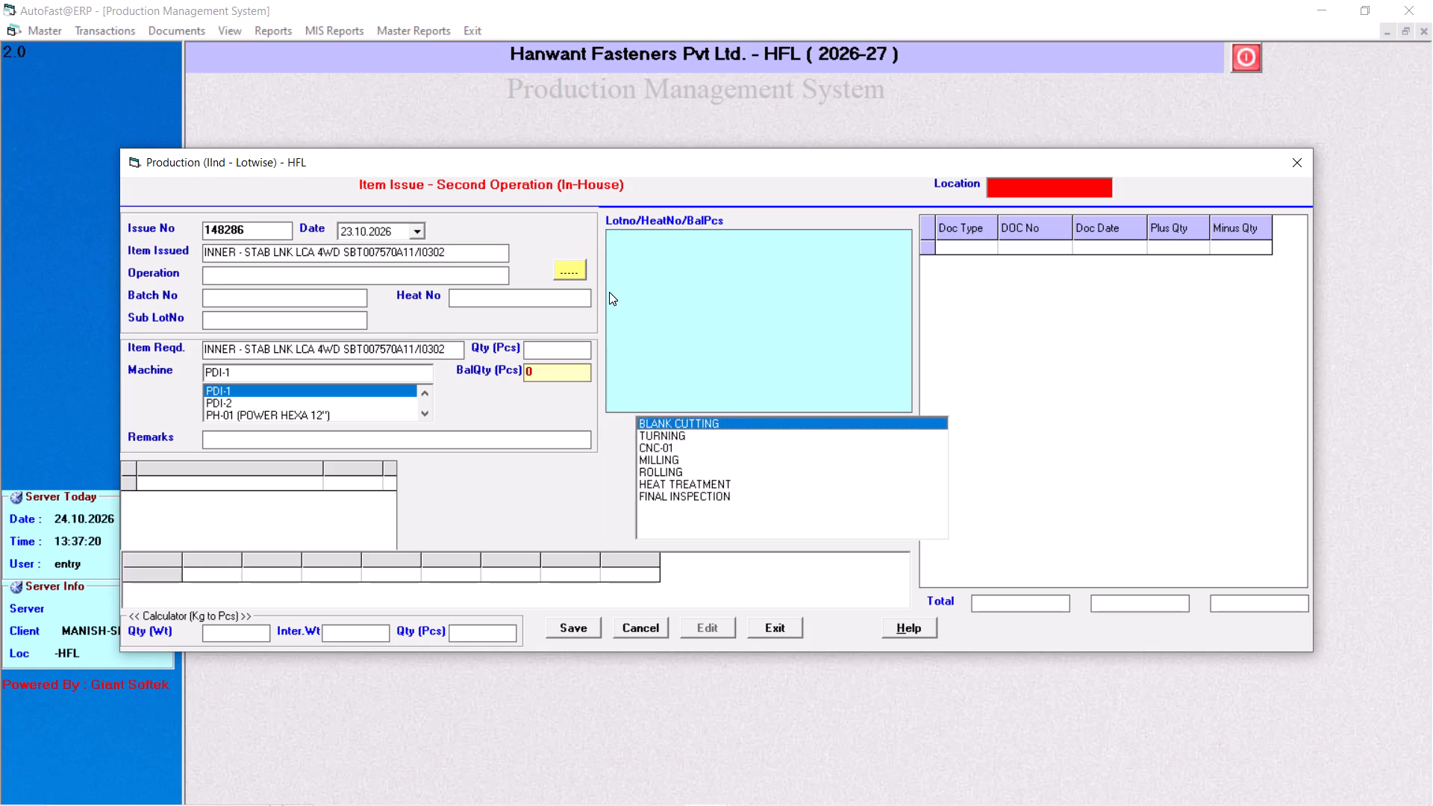
{"action": "key", "text": "Down"}
{"action": "key", "text": "Down"}
{"action": "key", "text": "Down"}
{"action": "key", "text": "Down"}
{"action": "key", "text": "Down"}
{"action": "key", "text": "Down"}
{"action": "key", "text": "Down"}
{"action": "key", "text": "Down"}
{"action": "key", "text": "Down"}
{"action": "key", "text": "Return"}
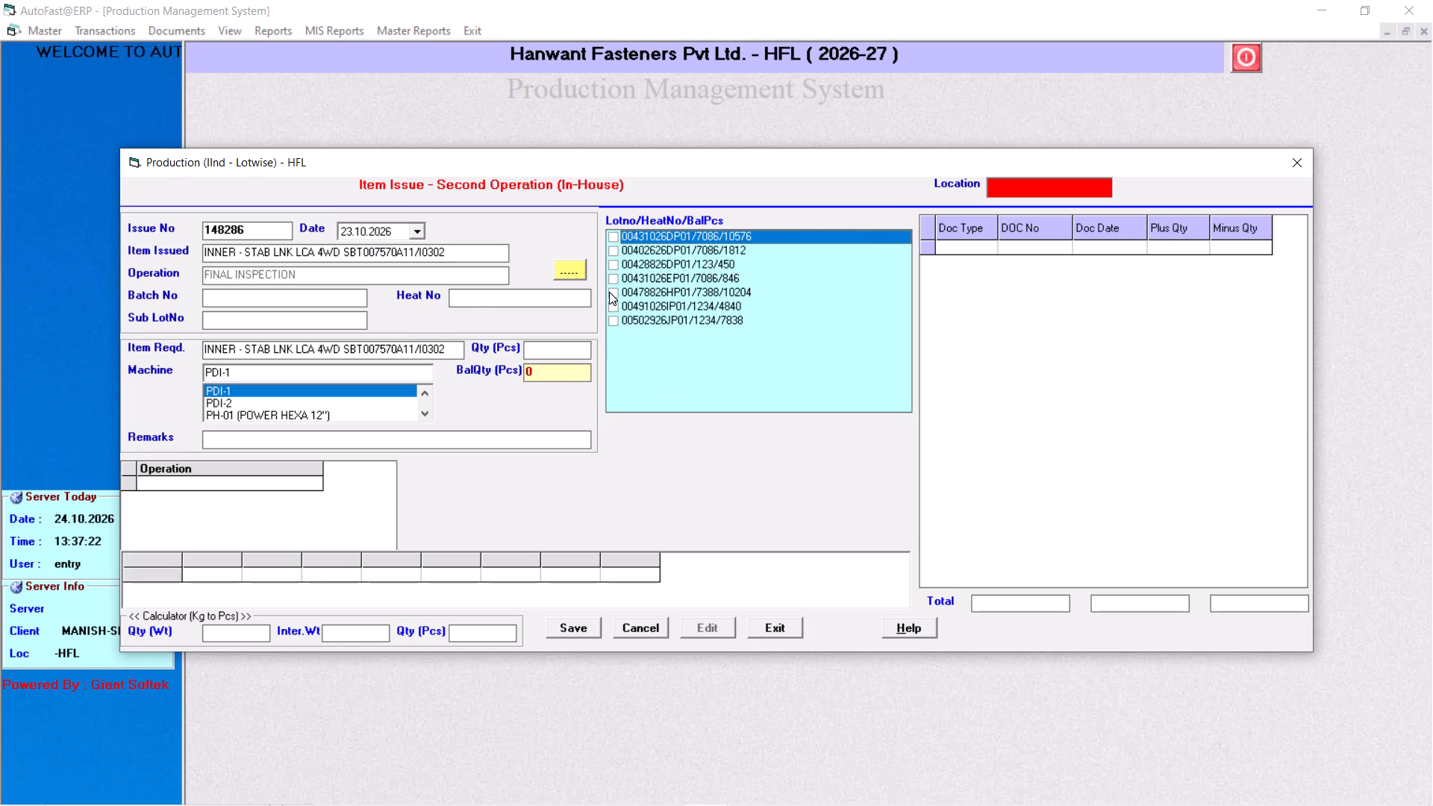
Pick lot 00431026DP01 with heat number 7086 and set the issue quantity to 2312 pcs.
{"action": "key", "text": "space"}
{"action": "key", "text": "Return"}
{"action": "key", "text": "Right"}
{"action": "key", "text": "BackSpace"}
{"action": "key", "text": "Right"}
{"action": "key", "text": "Right"}
{"action": "key", "text": "BackSpace"}
{"action": "key", "text": "Right"}
{"action": "key", "text": "BackSpace"}
{"action": "key", "text": "Right"}
{"action": "key", "text": "BackSpace"}
{"action": "key", "text": "Right"}
{"action": "key", "text": "BackSpace"}
{"action": "key", "text": "Right"}
{"action": "key", "text": "BackSpace"}
{"action": "key", "text": "BackSpace"}
{"action": "key", "text": "Right"}
{"action": "type", "text": "2312"}
{"action": "key", "text": "Return"}
Keep PDI-1 as the machine, leave the remarks empty and save the INNER - STAB LNK issue entry.
{"action": "key", "text": "Return"}
{"action": "key", "text": "Return"}
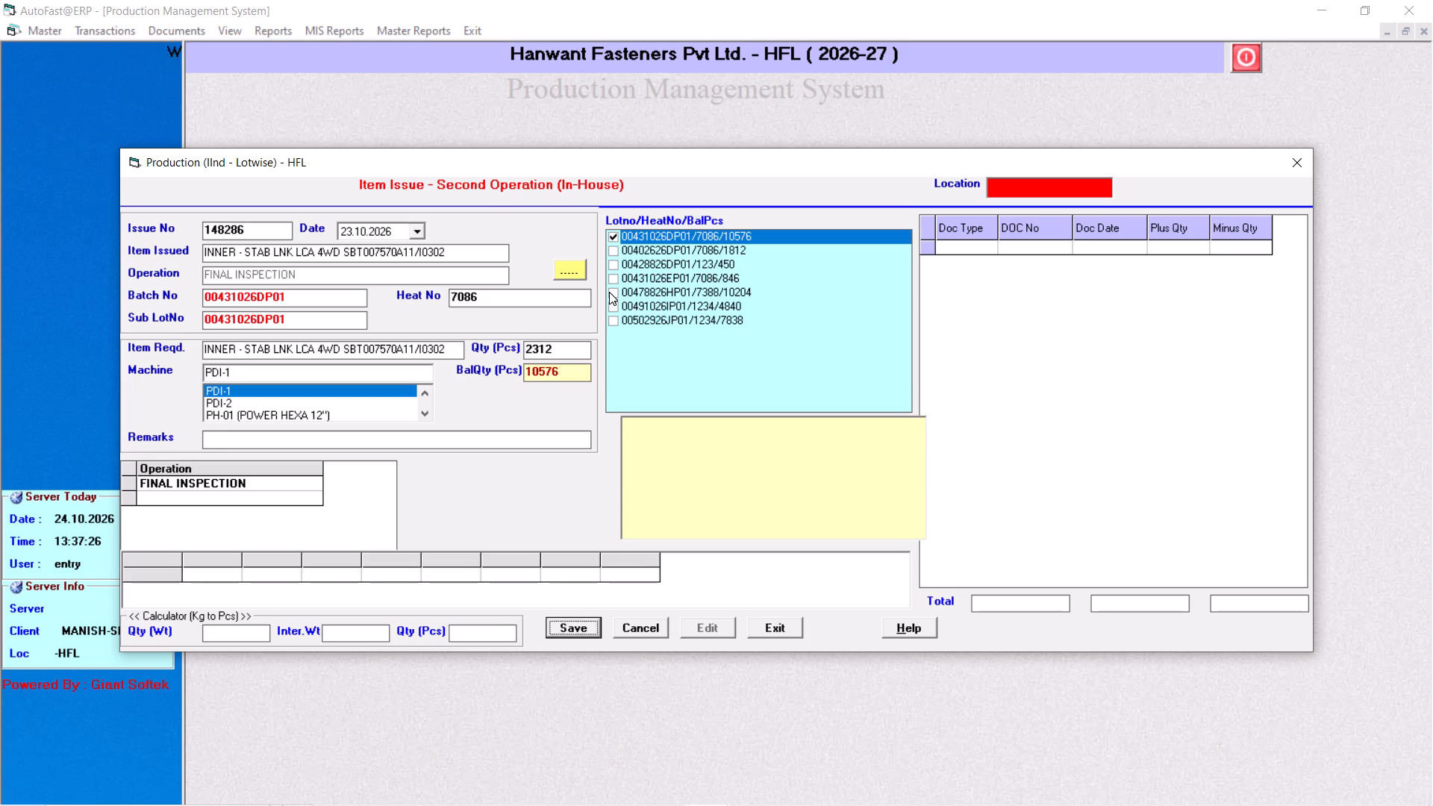
{"action": "key", "text": "Return"}
{"action": "key", "text": "Return"}
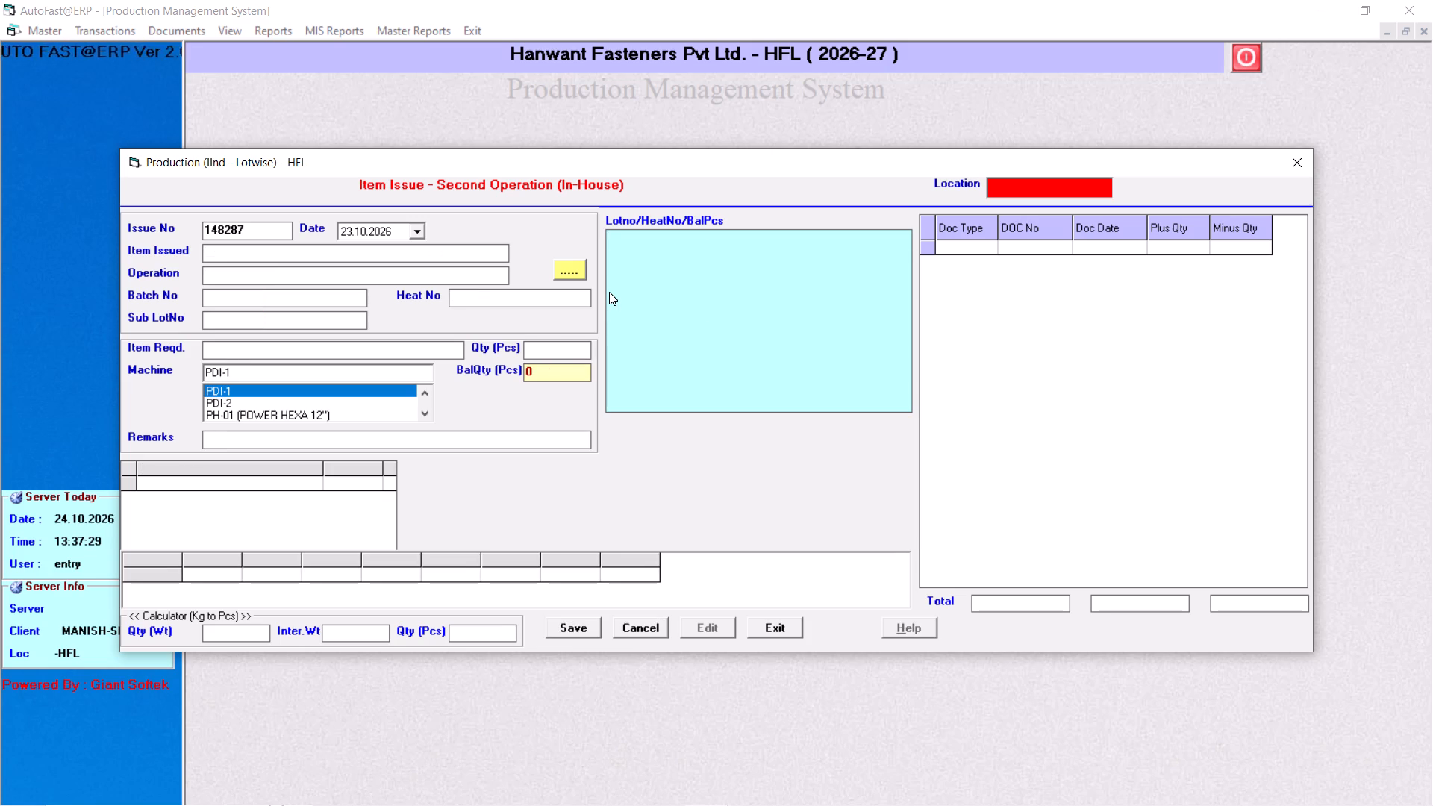
In the new entry, search %shaft and choose SHAFT GEAR SHIFT (STAR) / N8080549/I0159 as the issued item.
{"action": "key", "text": "Return"}
{"action": "key", "text": "Return"}
{"action": "key", "text": "shift+Return"}
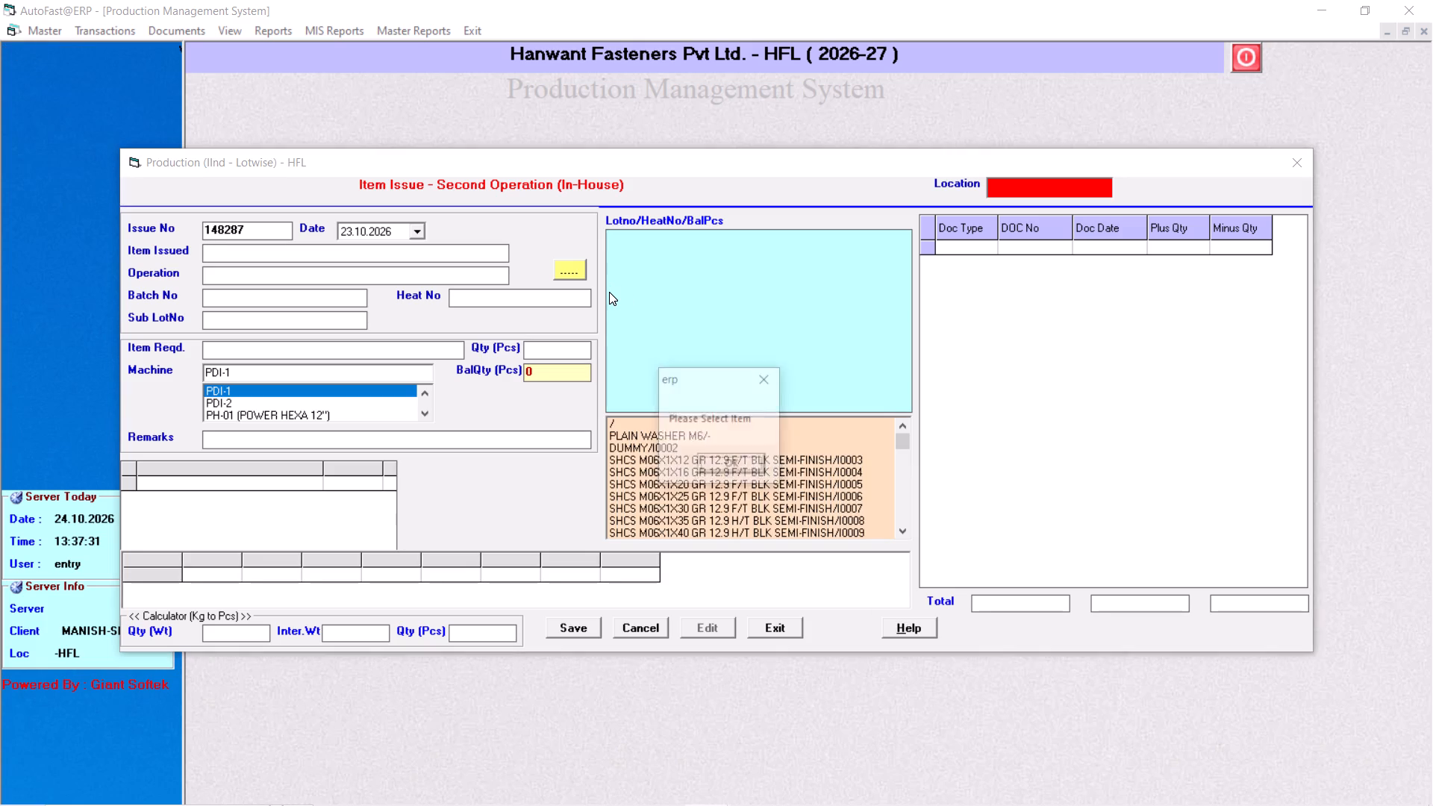
{"action": "key", "text": "shift+Return"}
{"action": "key", "text": "shift+percent"}
{"action": "type", "text": "shaft"}
{"action": "key", "text": "Down"}
{"action": "key", "text": "Down"}
{"action": "key", "text": "Down"}
{"action": "key", "text": "Down"}
{"action": "key", "text": "Down"}
{"action": "key", "text": "Down"}
{"action": "key", "text": "Return"}
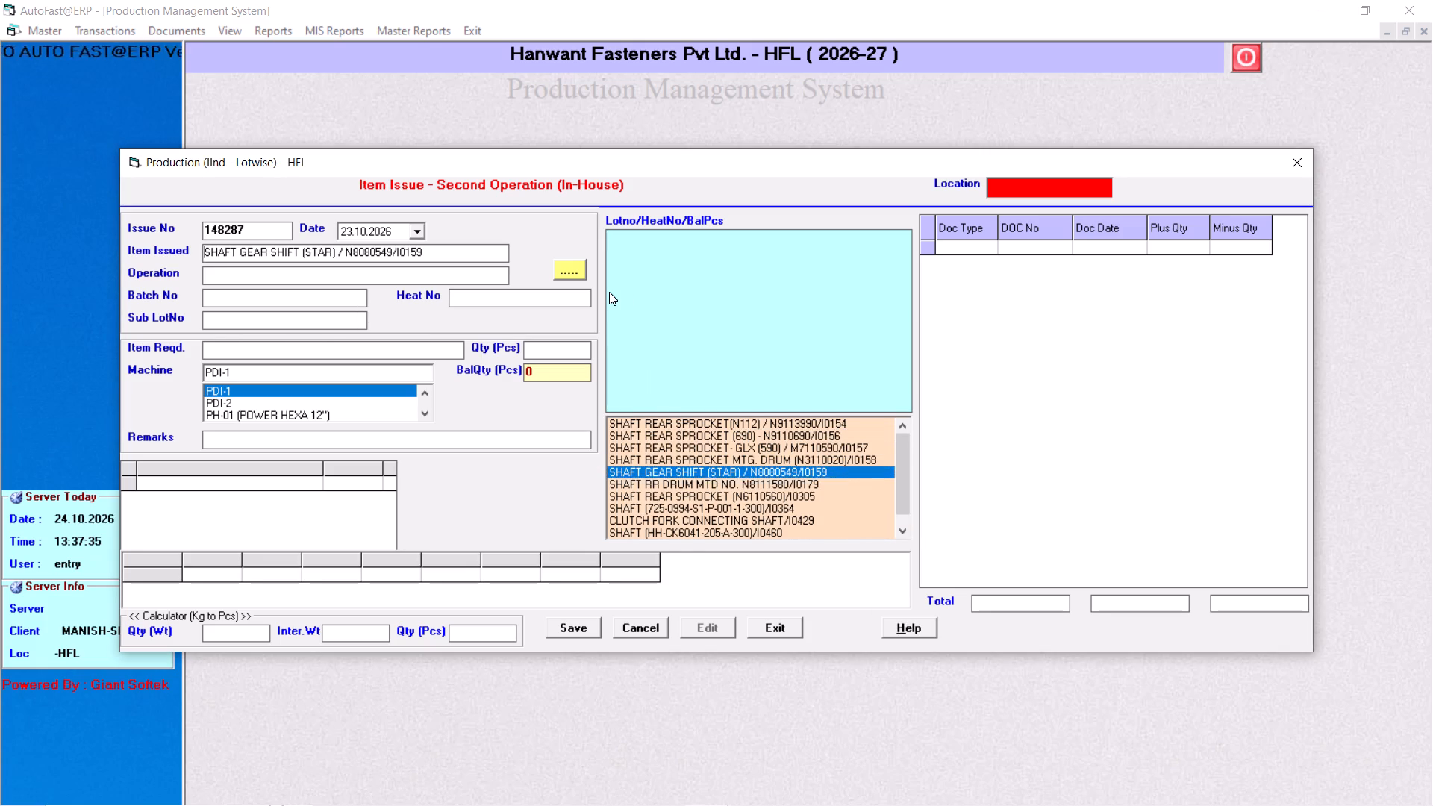
{"action": "key", "text": "Return"}
Set the operation of the gear shift shaft issue to FINAL INSPECTION.
{"action": "key", "text": "Down"}
{"action": "key", "text": "Down"}
{"action": "key", "text": "Down"}
{"action": "key", "text": "Down"}
{"action": "key", "text": "Down"}
{"action": "key", "text": "Down"}
{"action": "key", "text": "Down"}
{"action": "key", "text": "Down"}
{"action": "key", "text": "Down"}
{"action": "key", "text": "Down"}
{"action": "key", "text": "Down"}
{"action": "key", "text": "Down"}
{"action": "key", "text": "Down"}
{"action": "key", "text": "Down"}
{"action": "key", "text": "Down"}
{"action": "key", "text": "Down"}
{"action": "key", "text": "Down"}
{"action": "key", "text": "Down"}
{"action": "key", "text": "Down"}
{"action": "key", "text": "Down"}
{"action": "key", "text": "Return"}
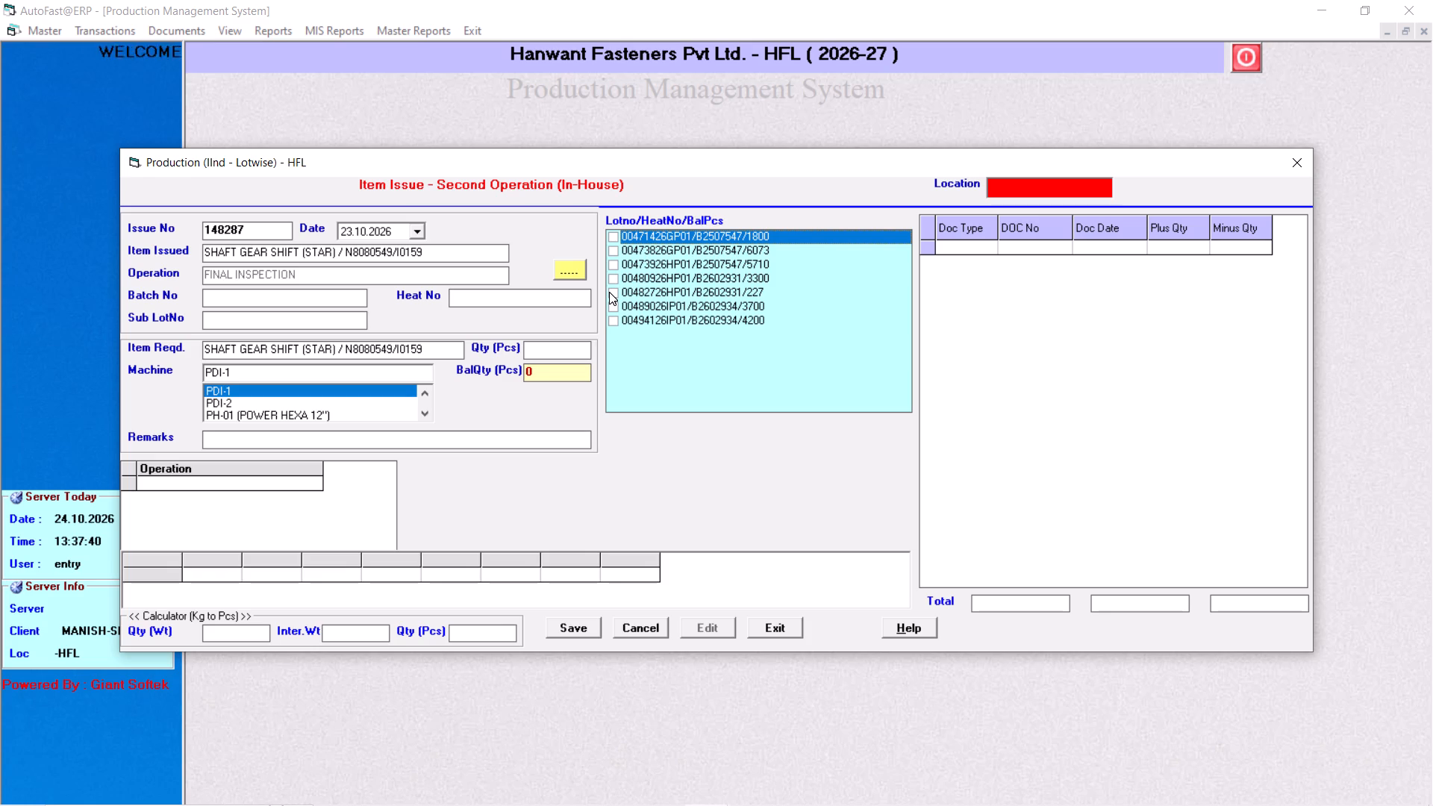
Pick lot 00473826GP01 with heat number B2507547 and set the issue quantity to 5300 pcs.
{"action": "key", "text": "Down"}
{"action": "key", "text": "space"}
{"action": "key", "text": "Return"}
{"action": "key", "text": "Right"}
{"action": "key", "text": "BackSpace"}
{"action": "key", "text": "Right"}
{"action": "key", "text": "Right"}
{"action": "key", "text": "BackSpace"}
{"action": "key", "text": "Right"}
{"action": "key", "text": "BackSpace"}
{"action": "key", "text": "Right"}
{"action": "key", "text": "BackSpace"}
{"action": "key", "text": "Right"}
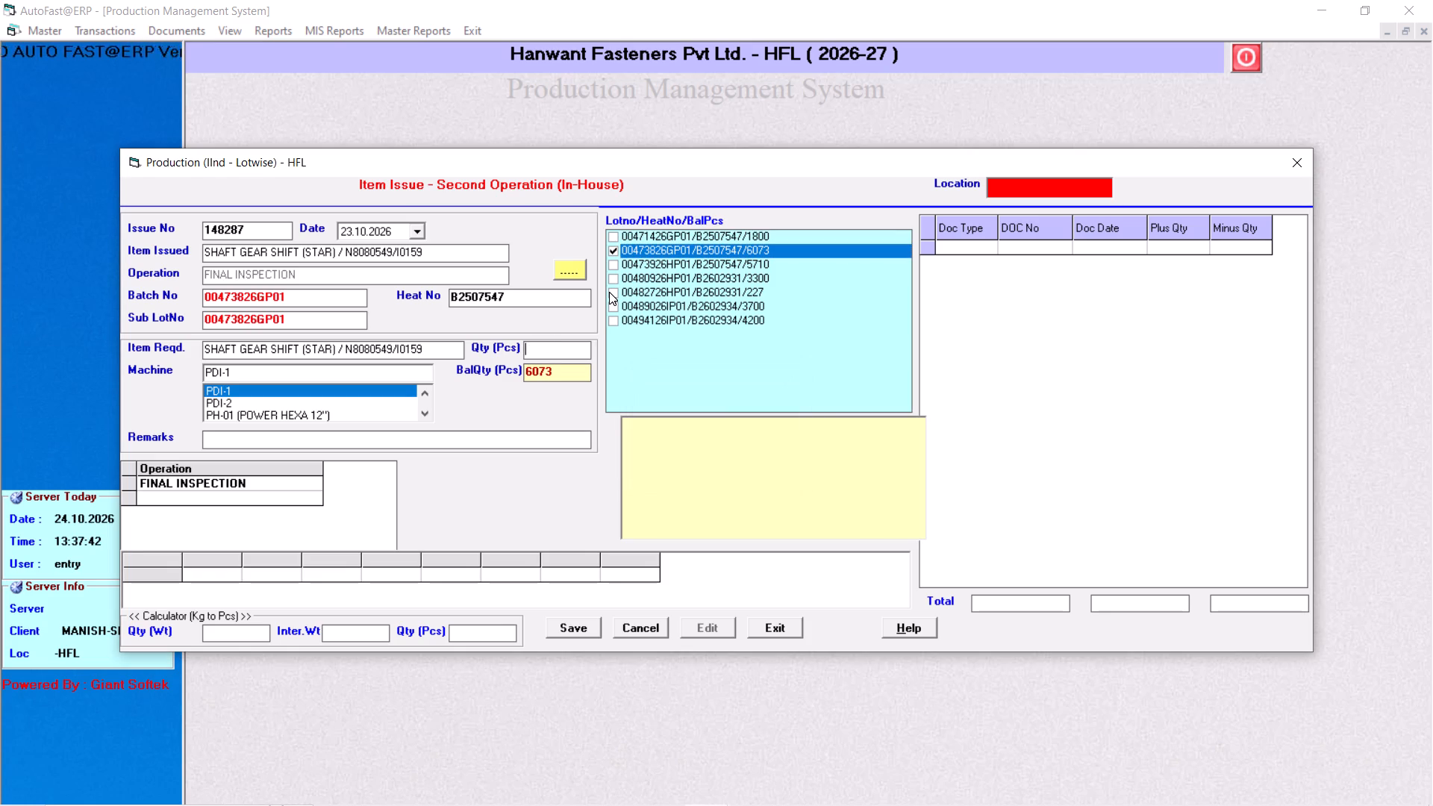
{"action": "key", "text": "BackSpace"}
{"action": "type", "text": "5300"}
{"action": "key", "text": "Return"}
Keep PDI-1 as the machine, leave the remarks empty and save the gear shift shaft issue entry.
{"action": "key", "text": "Return"}
{"action": "key", "text": "Return"}
{"action": "key", "text": "Return"}
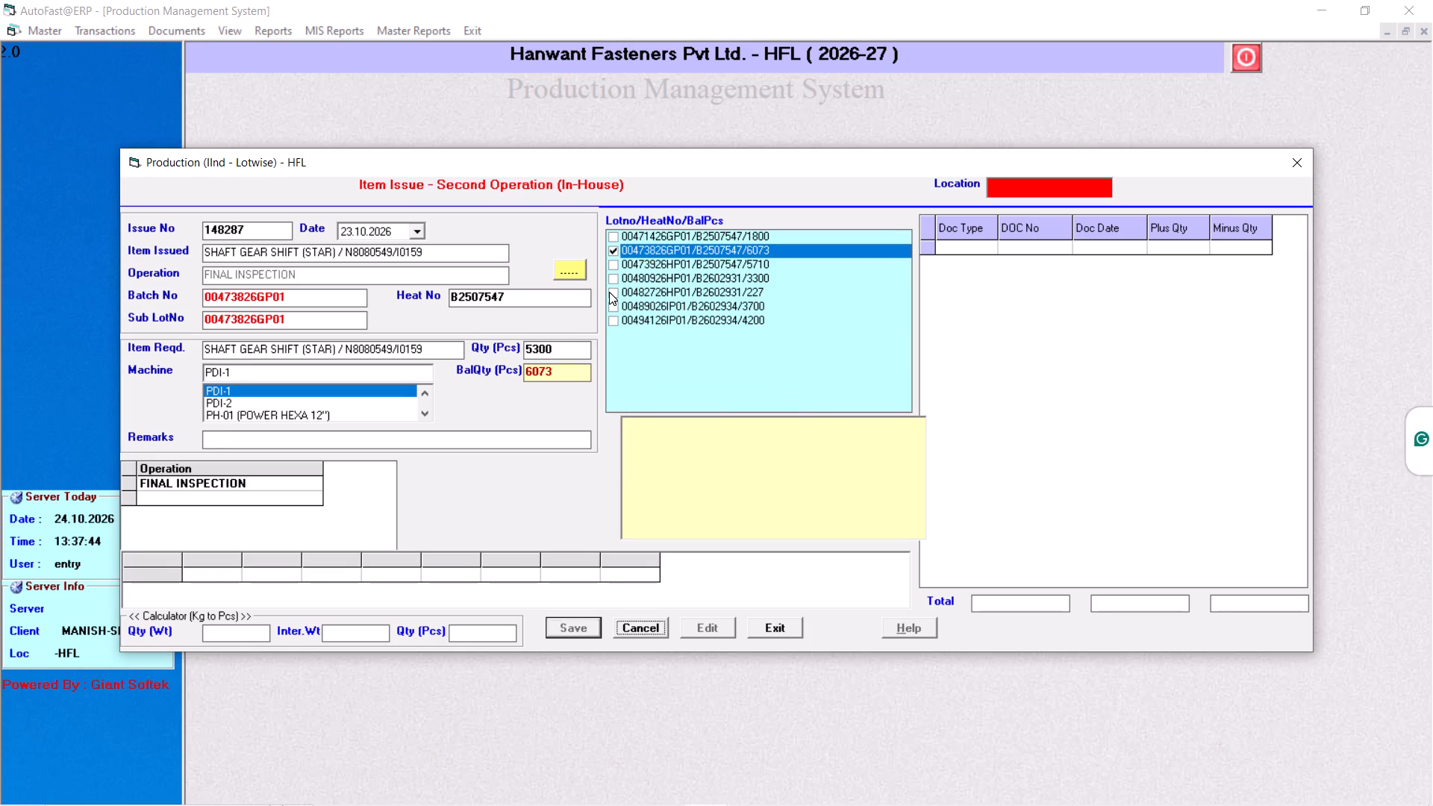
{"action": "key", "text": "Return"}
{"action": "key", "text": "Return"}
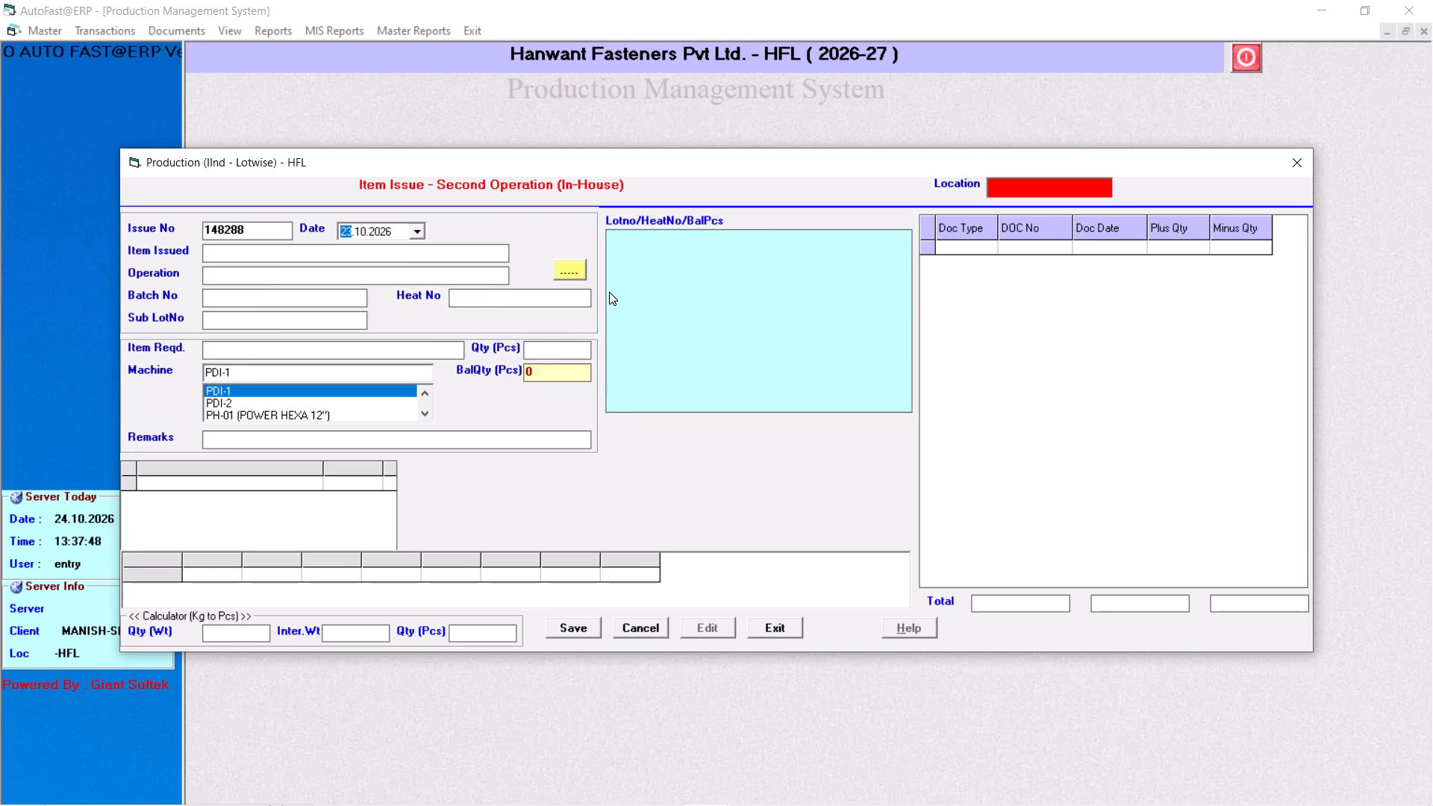
In the new entry, search %690 and choose SHAFT REAR SPROCKET (690) - N9110690/I0156 as the issued item.
{"action": "key", "text": "Return"}
{"action": "key", "text": "Return"}
{"action": "key", "text": "shift+Return"}
{"action": "key", "text": "shift+Return"}
{"action": "key", "text": "shift+percent"}
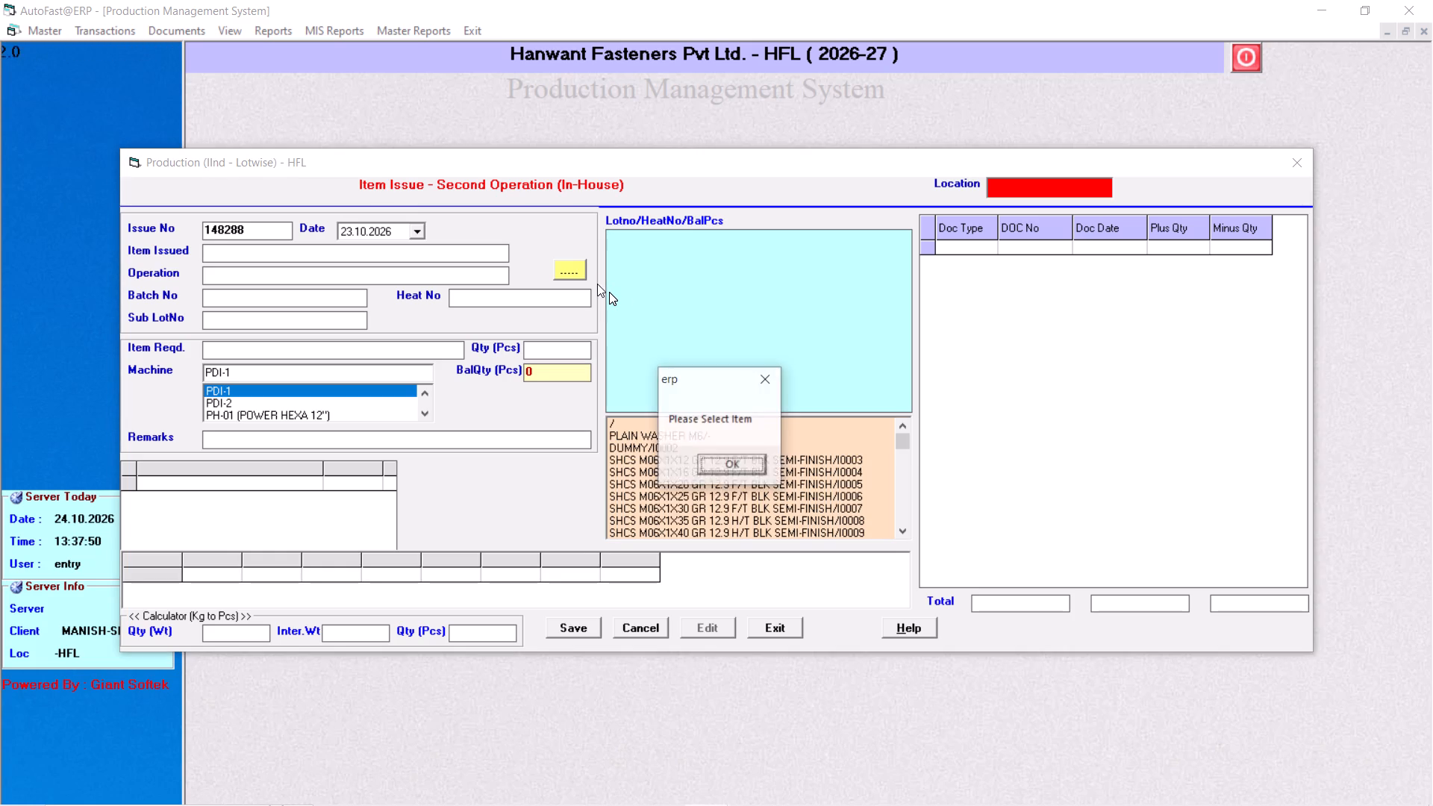
{"action": "key", "text": "shift+Return"}
{"action": "type", "text": "%6901"}
{"action": "key", "text": "Down"}
{"action": "key", "text": "Down"}
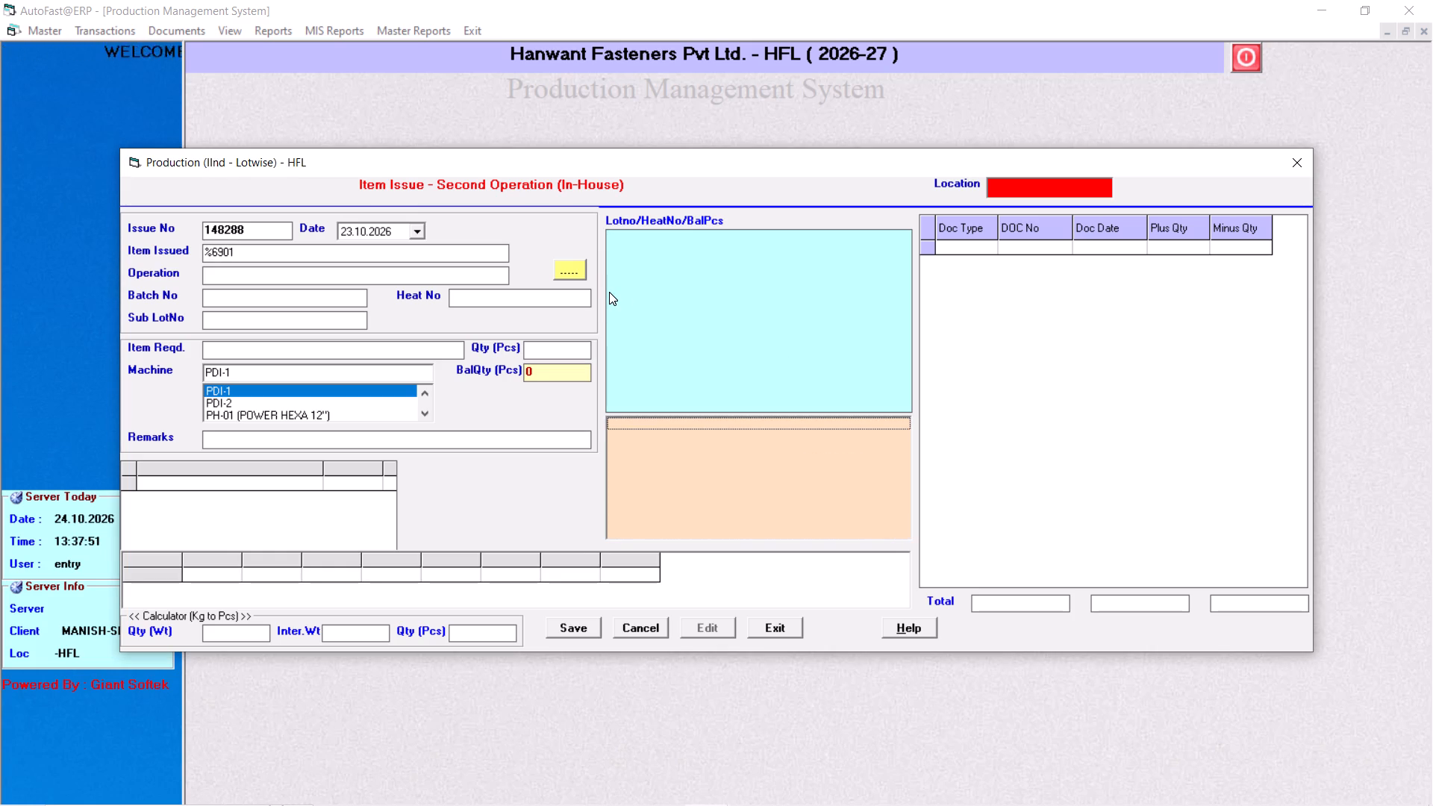
{"action": "left_click", "coordinate": [247, 250]}
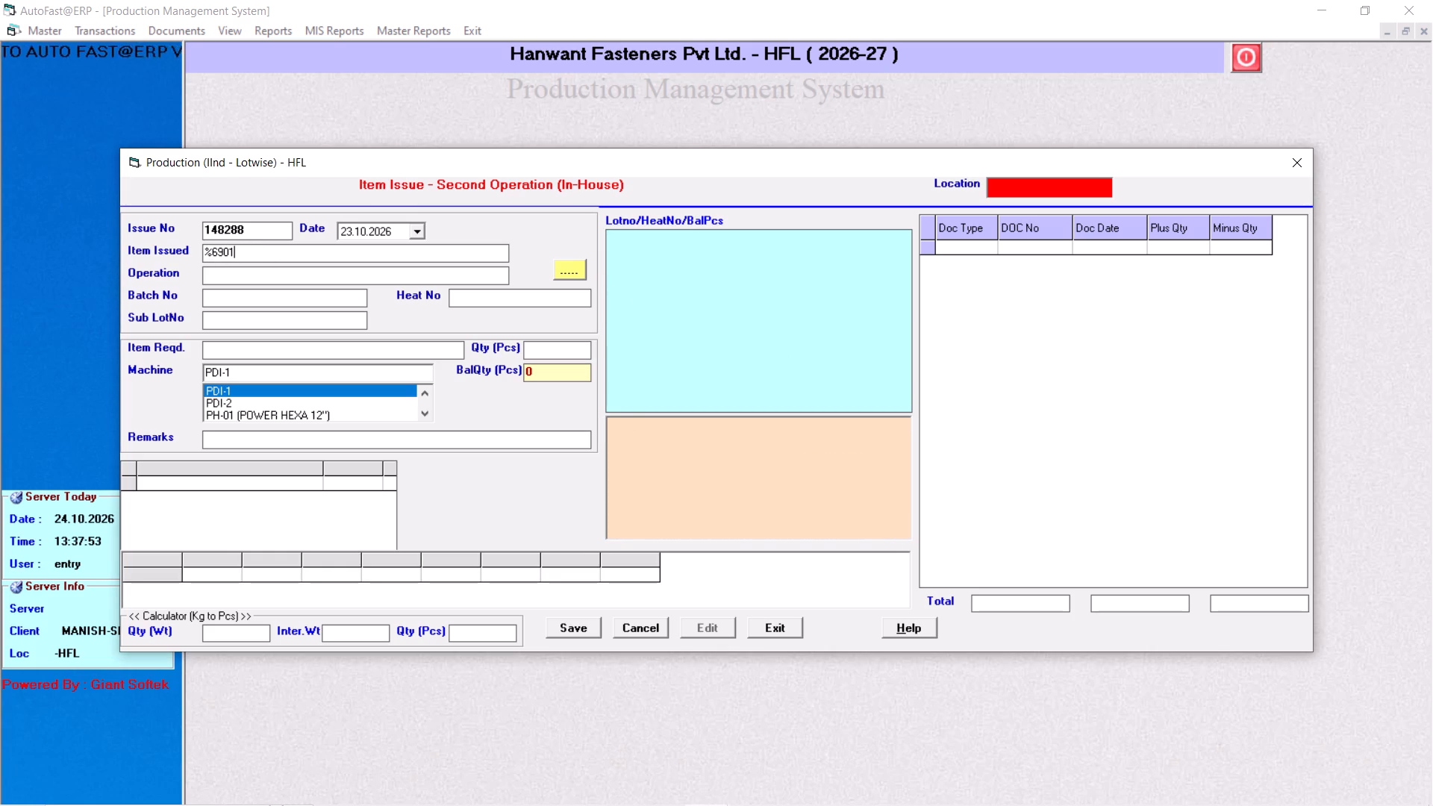
{"action": "key", "text": "BackSpace"}
{"action": "key", "text": "Down"}
{"action": "key", "text": "Down"}
{"action": "key", "text": "Return"}
{"action": "key", "text": "Return"}
Set the operation of the rear sprocket shaft issue to FINAL INSPECTION.
{"action": "key", "text": "Down"}
{"action": "key", "text": "Down"}
{"action": "key", "text": "Down"}
{"action": "key", "text": "Down"}
{"action": "key", "text": "Down"}
{"action": "key", "text": "Down"}
{"action": "key", "text": "Down"}
{"action": "key", "text": "Down"}
{"action": "key", "text": "Down"}
{"action": "key", "text": "Down"}
{"action": "key", "text": "Down"}
{"action": "key", "text": "Down"}
{"action": "key", "text": "Down"}
{"action": "key", "text": "Down"}
{"action": "key", "text": "Down"}
{"action": "key", "text": "Down"}
{"action": "key", "text": "Down"}
{"action": "key", "text": "Down"}
{"action": "key", "text": "Down"}
{"action": "key", "text": "Down"}
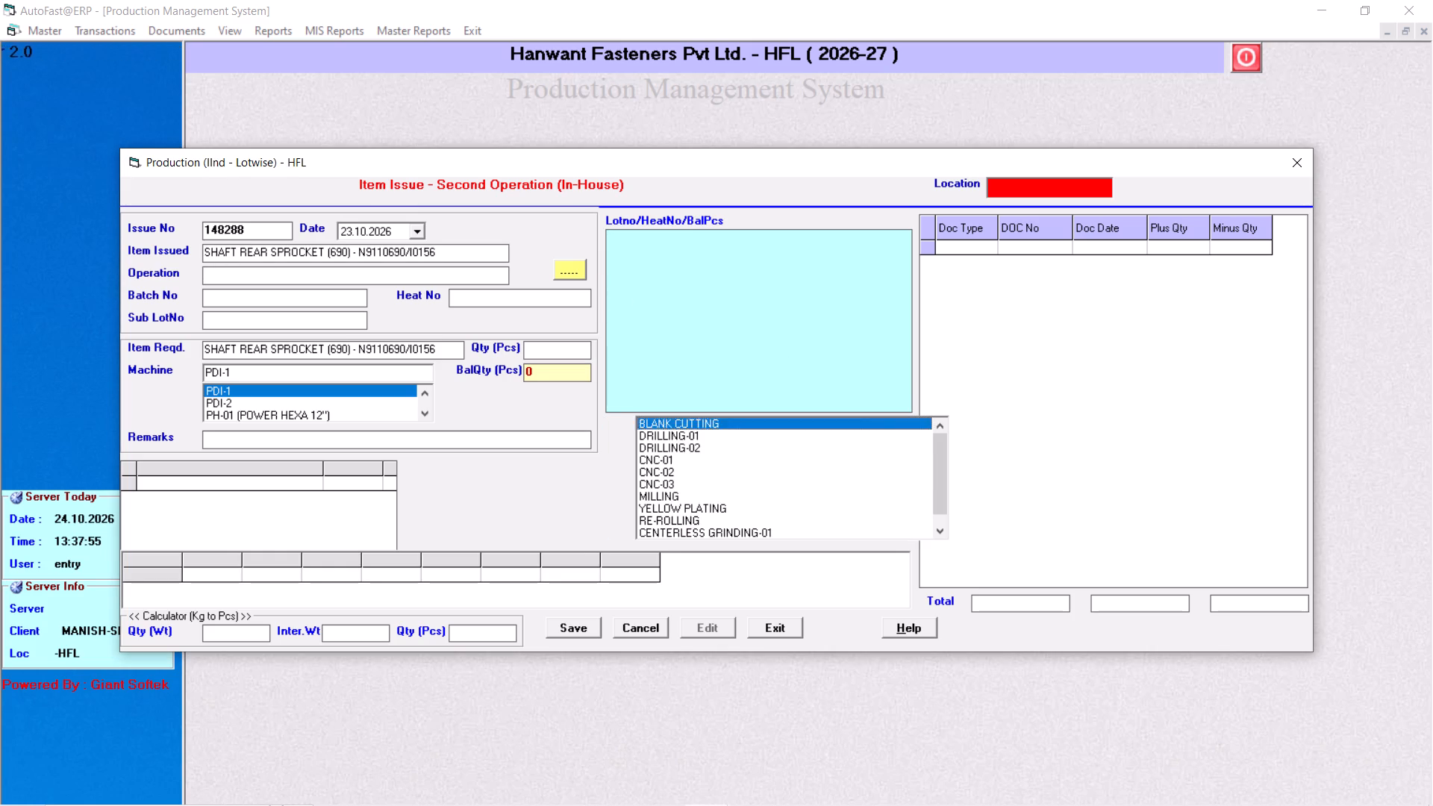
{"action": "key", "text": "Return"}
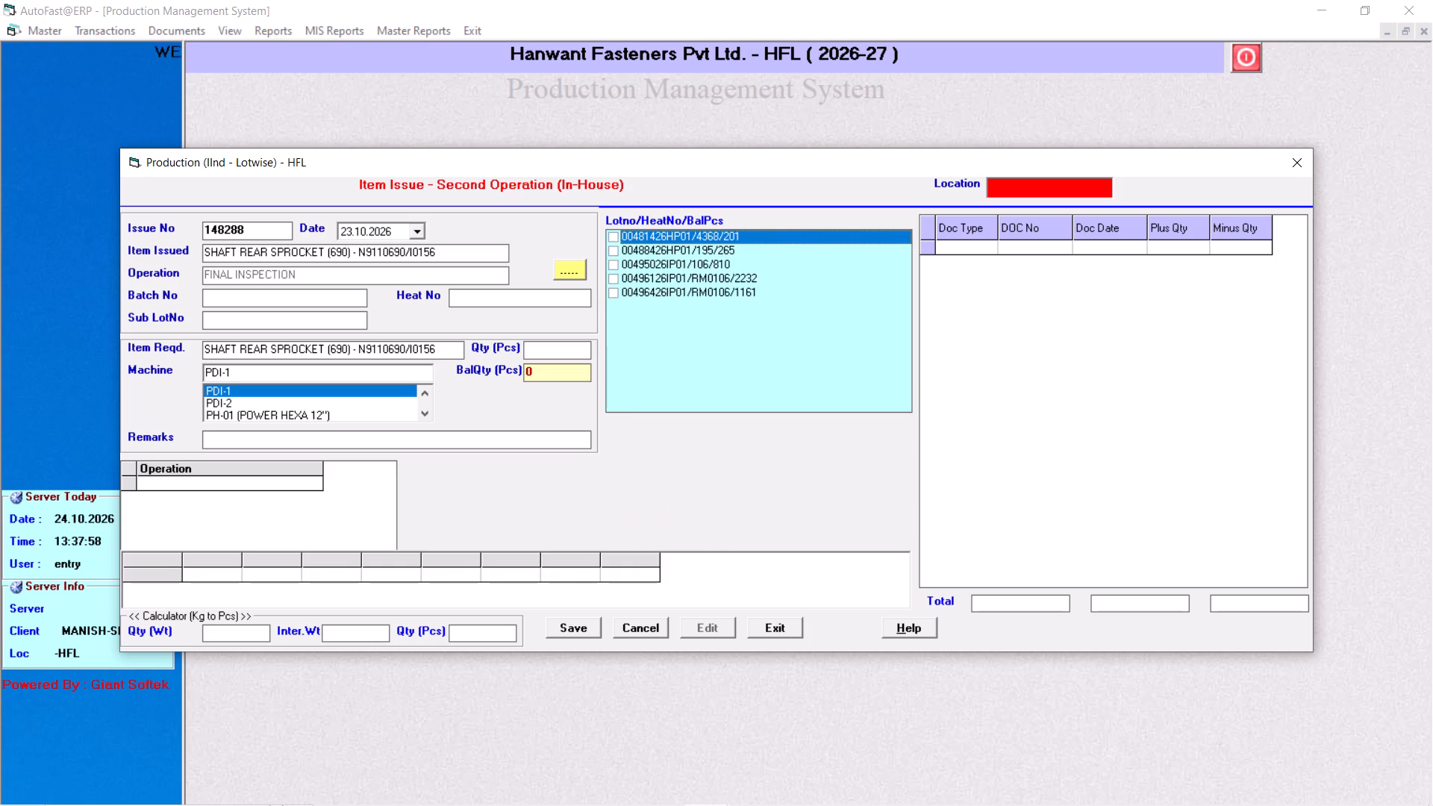
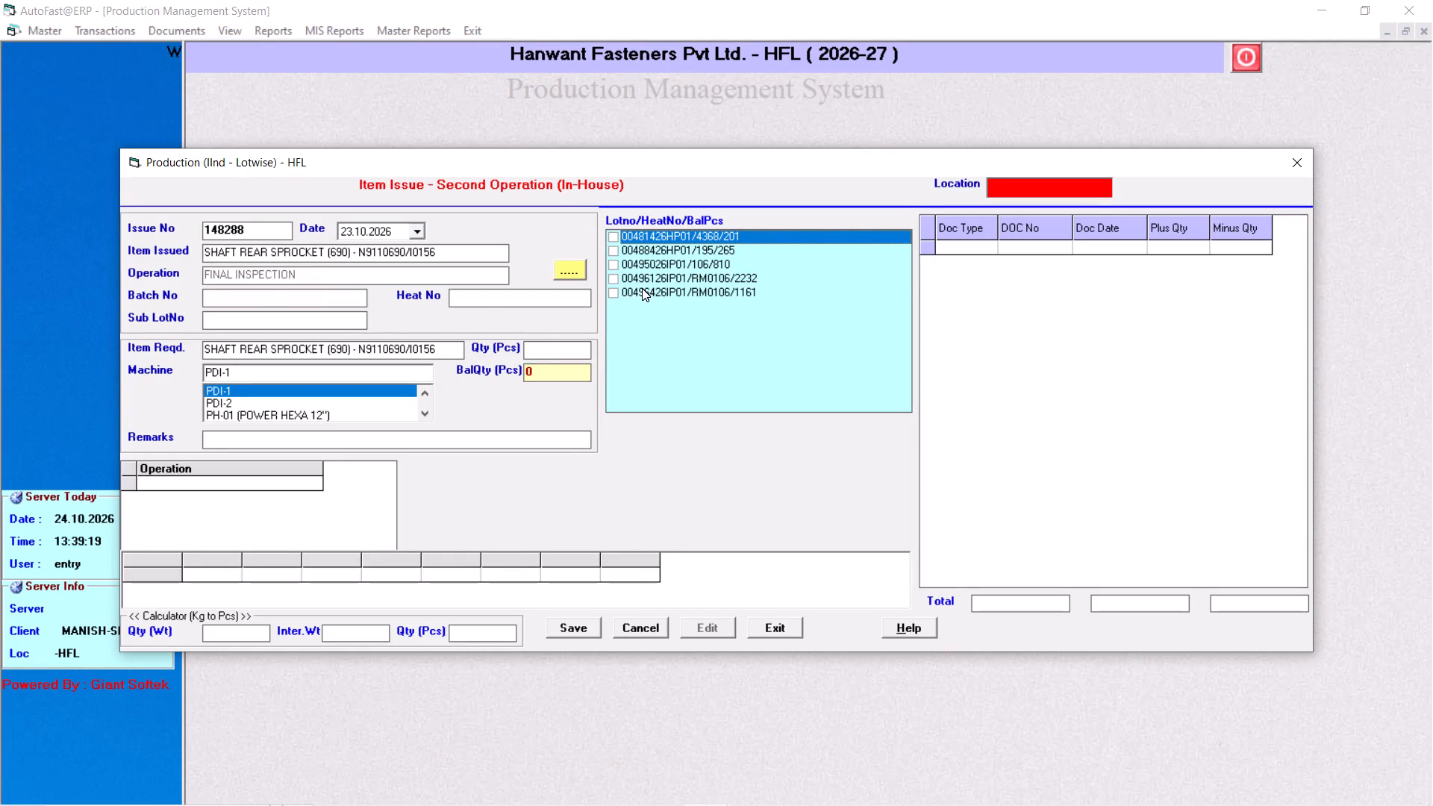
Pick lot 00496126IP01 with heat number RM0106, issue 2232 pcs on PDI-1, leave the remarks empty and save the entry.
{"action": "left_click", "coordinate": [612, 278]}
{"action": "key", "text": "Return"}
{"action": "key", "text": "Return"}
{"action": "key", "text": "Return"}
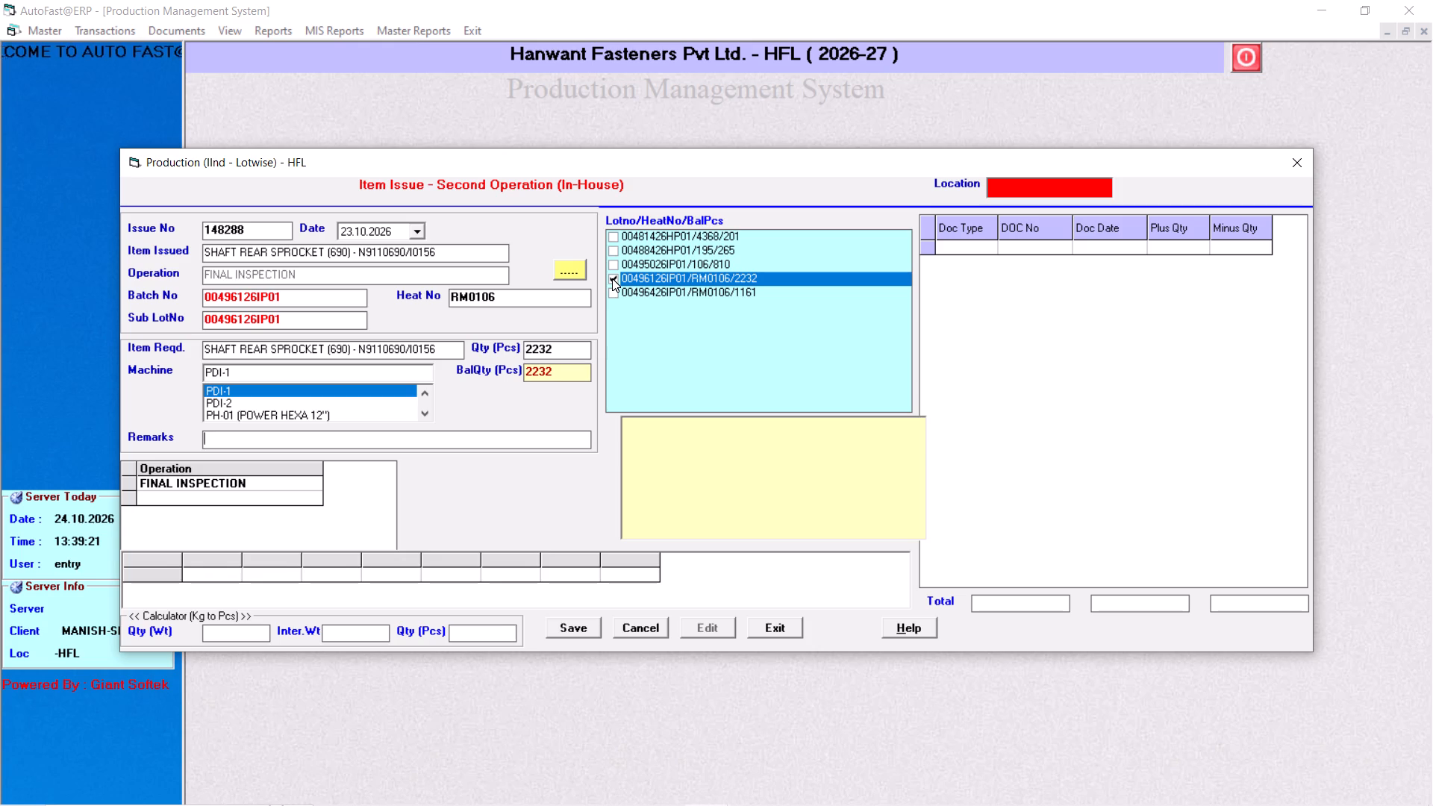
{"action": "key", "text": "Return"}
{"action": "key", "text": "Return"}
Start a new entry dated 23.10.2026, search %690 and choose SHAFT REAR SPROCKET (690) - N9110690/I0156 as the issued item.
{"action": "key", "text": "Return"}
{"action": "key", "text": "Return"}
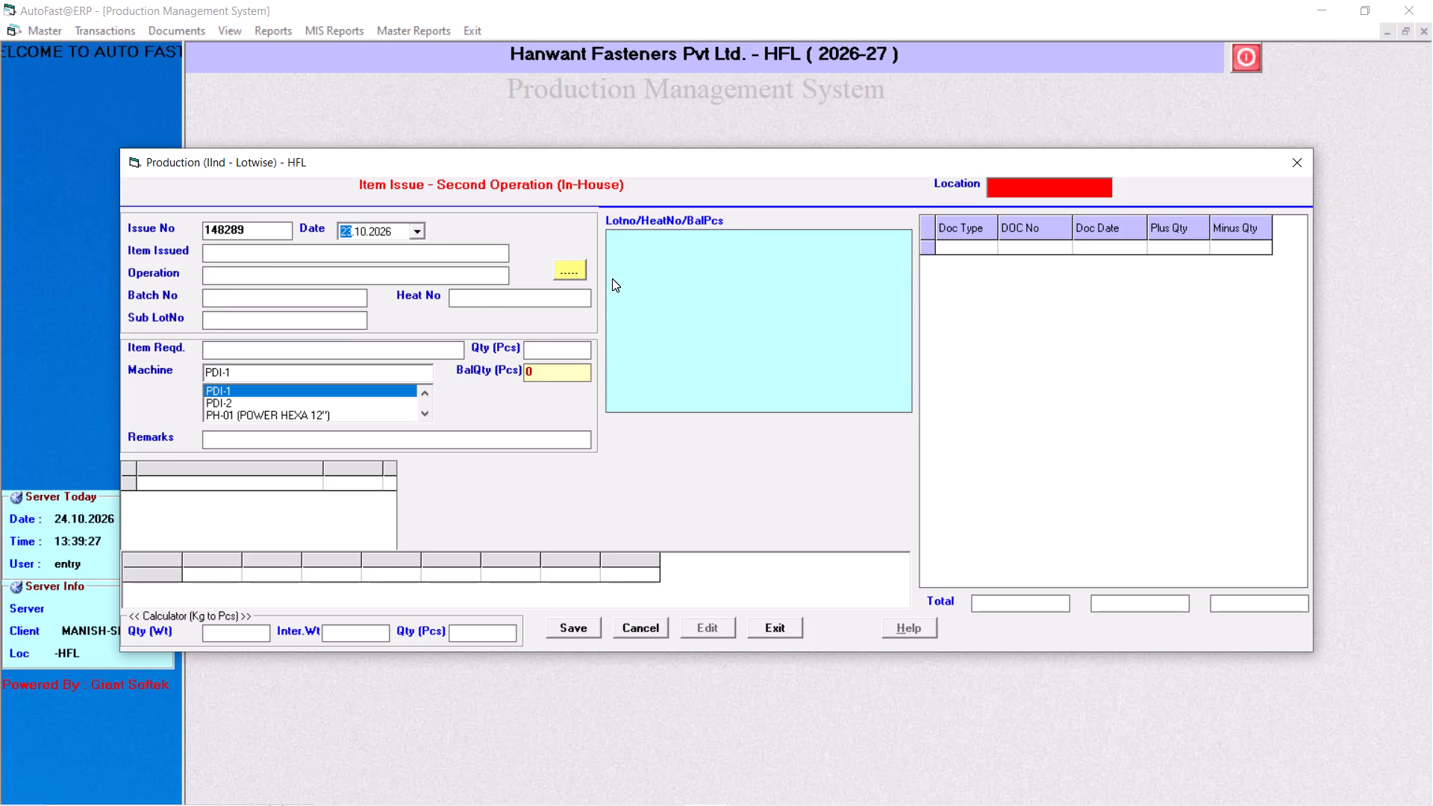
{"action": "key", "text": "Return"}
{"action": "key", "text": "Return"}
{"action": "key", "text": "Return"}
{"action": "key", "text": "shift+percent"}
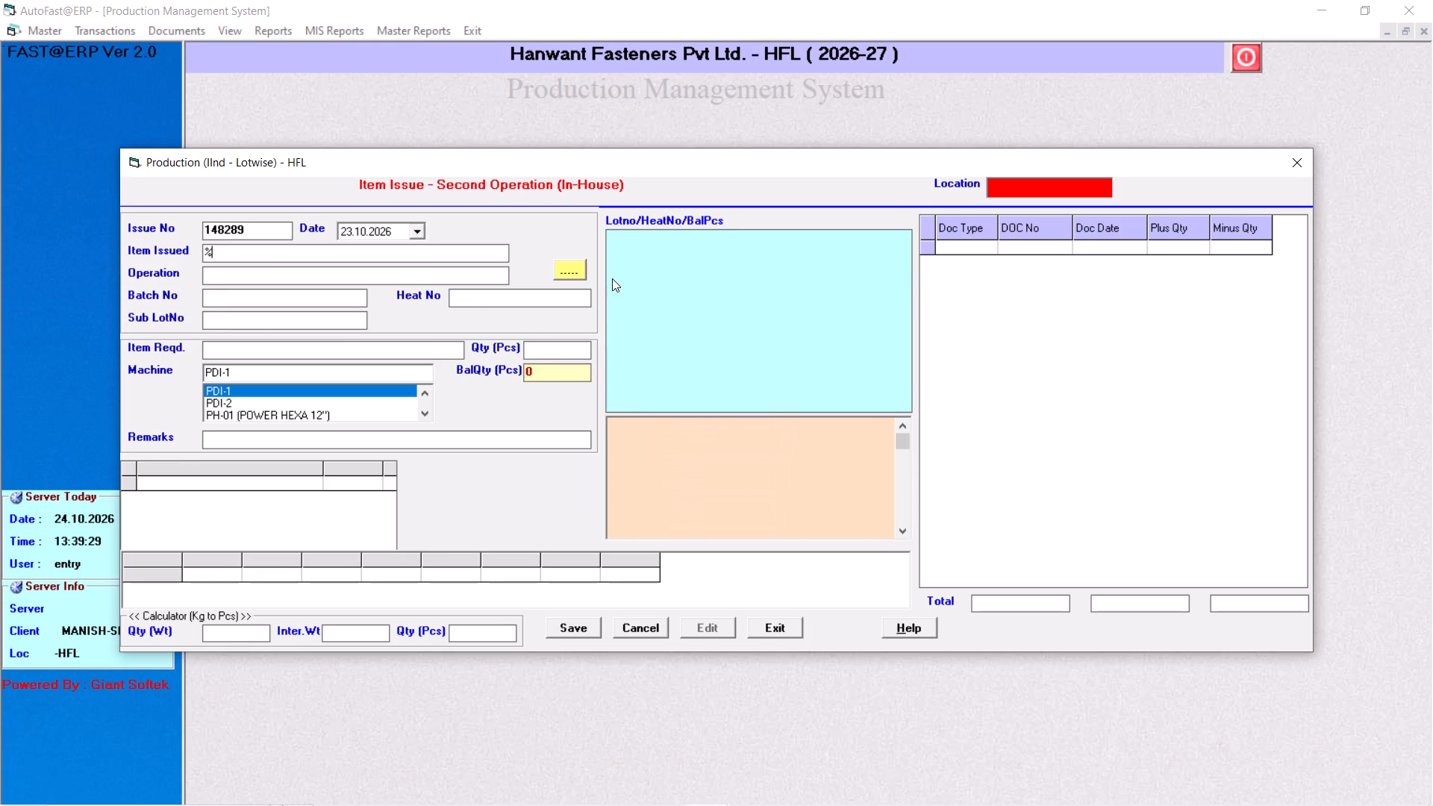
{"action": "type", "text": "690"}
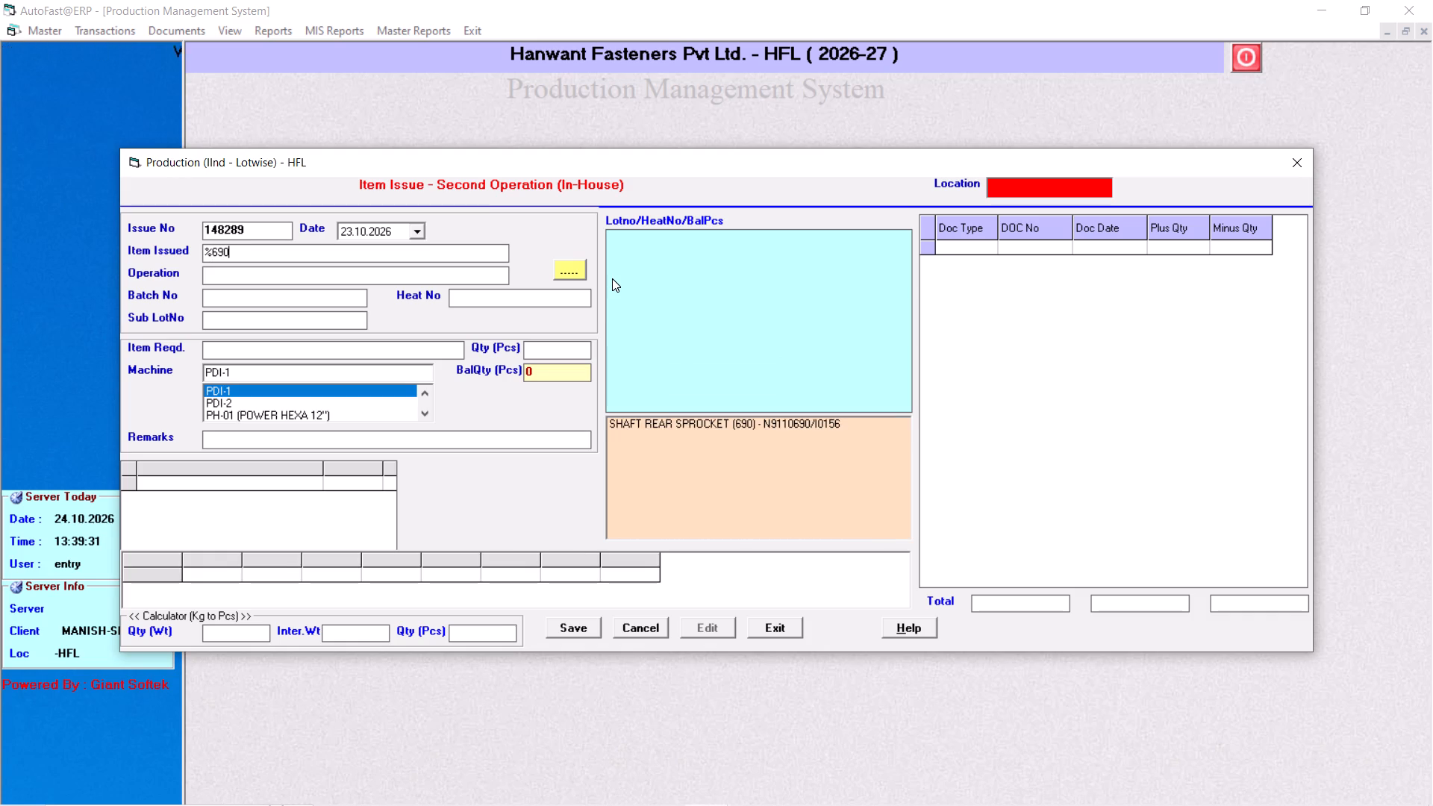
{"action": "key", "text": "Down"}
{"action": "key", "text": "Down"}
{"action": "key", "text": "Return"}
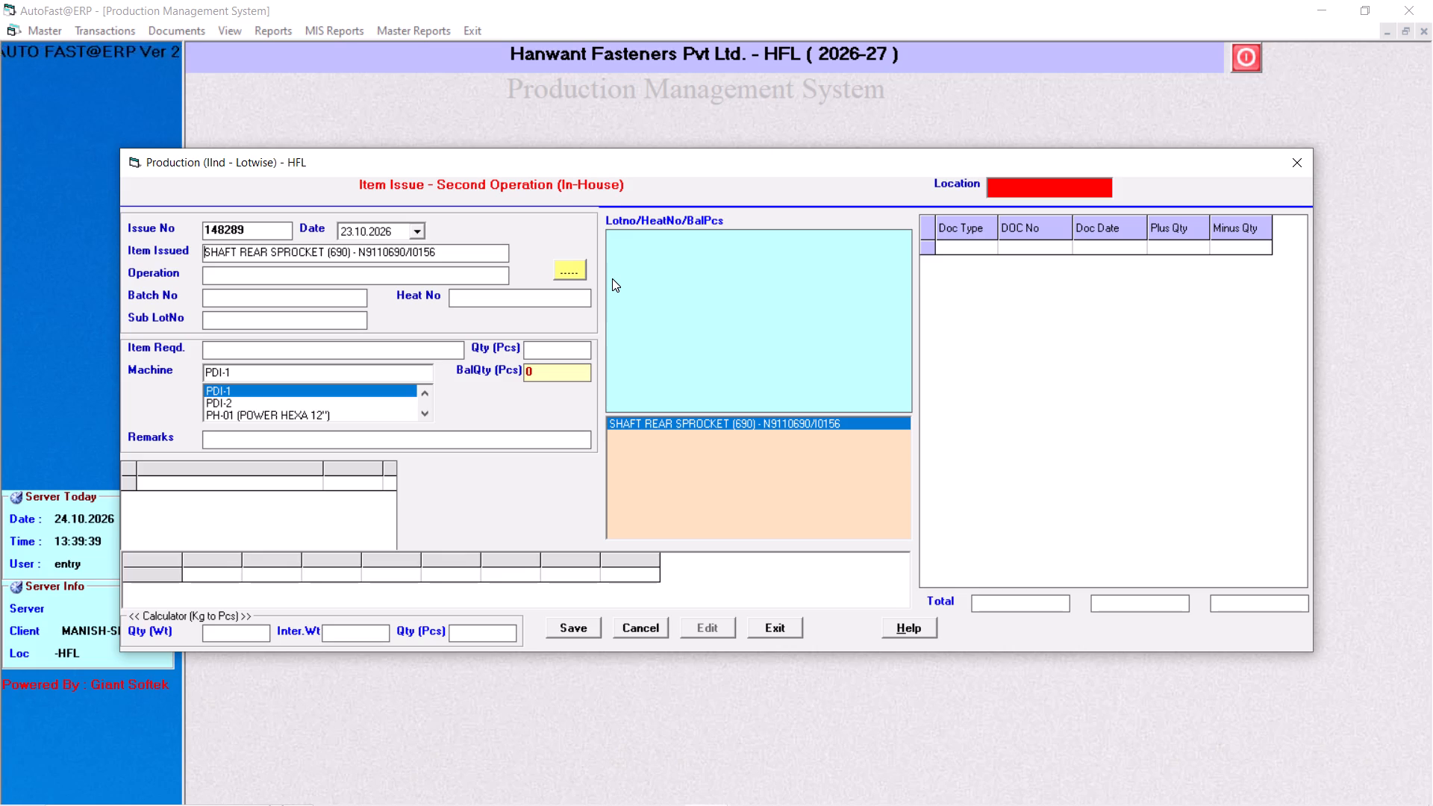
{"action": "key", "text": "Return"}
Set the operation of this rear sprocket shaft issue to FINAL INSPECTION.
{"action": "key", "text": "Down"}
{"action": "key", "text": "Down"}
{"action": "key", "text": "Down"}
{"action": "key", "text": "Down"}
{"action": "key", "text": "Down"}
{"action": "key", "text": "Down"}
{"action": "key", "text": "Down"}
{"action": "key", "text": "Down"}
{"action": "key", "text": "Down"}
{"action": "key", "text": "Down"}
{"action": "key", "text": "Down"}
{"action": "key", "text": "Down"}
{"action": "key", "text": "Down"}
{"action": "key", "text": "Down"}
{"action": "key", "text": "Down"}
{"action": "key", "text": "Down"}
{"action": "key", "text": "Down"}
{"action": "key", "text": "Down"}
{"action": "key", "text": "Down"}
{"action": "key", "text": "Down"}
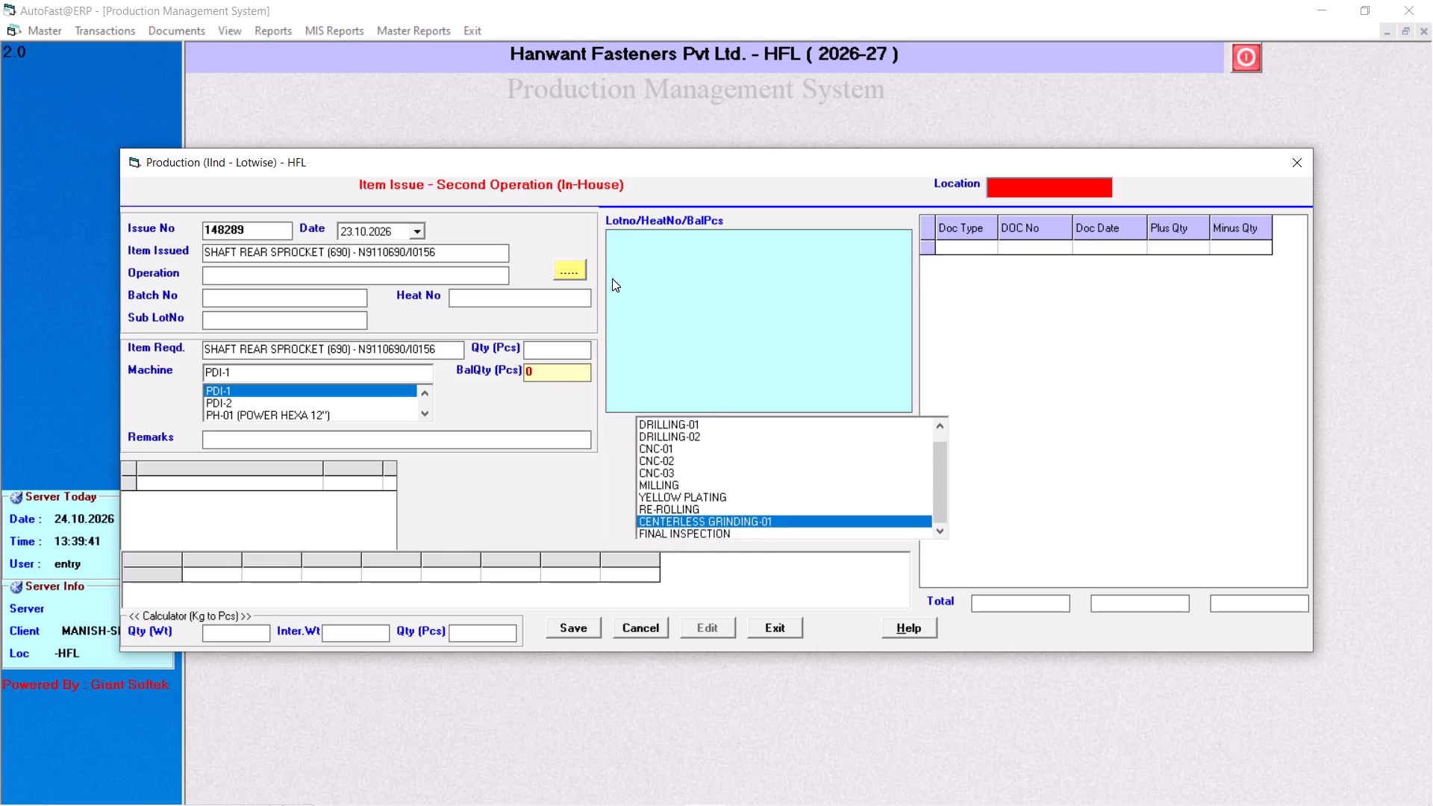
{"action": "key", "text": "Return"}
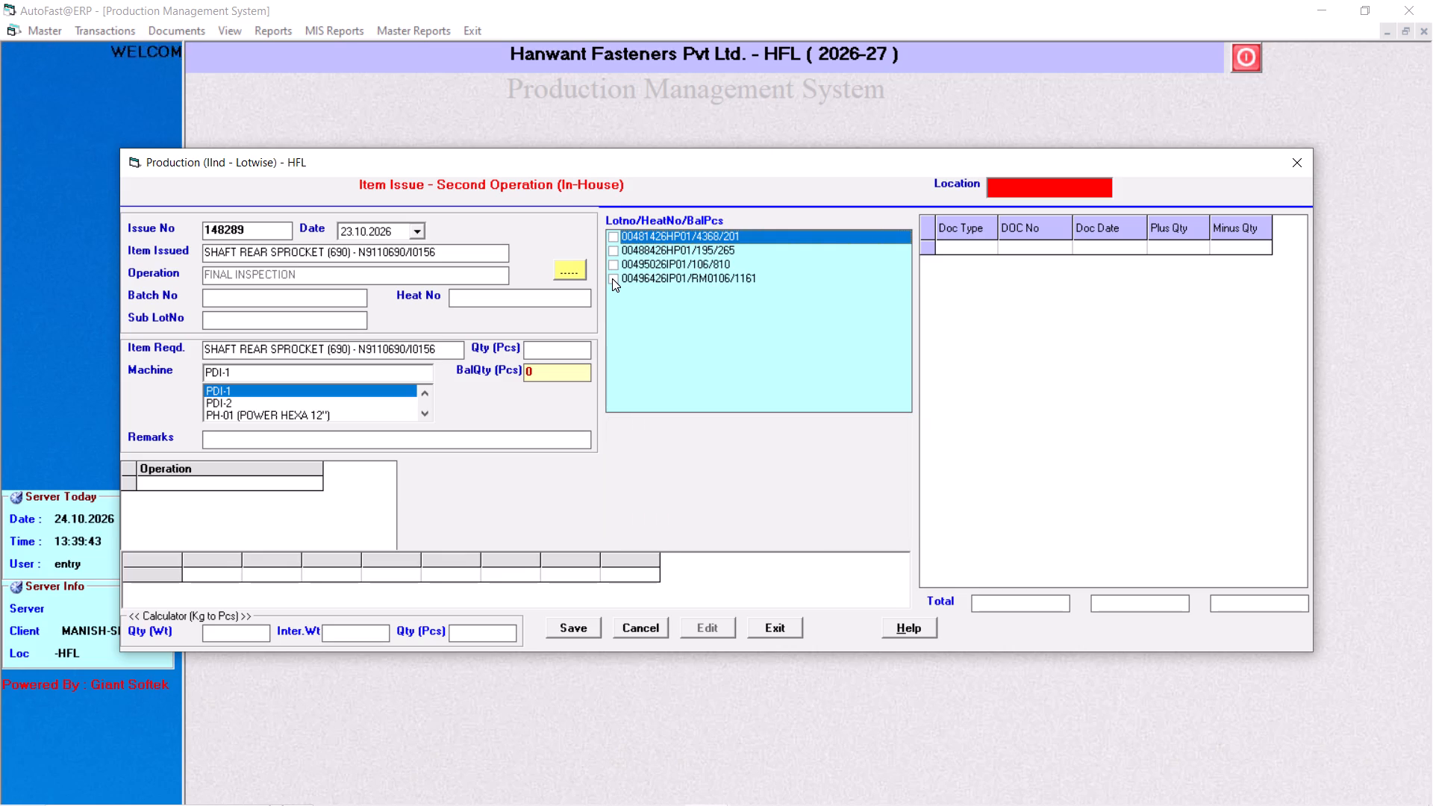
Pick lot 00496426IP01 with heat number RM0106, issue 1161 pcs on PDI-1, leave the remarks empty and save the entry.
{"action": "left_click", "coordinate": [612, 278]}
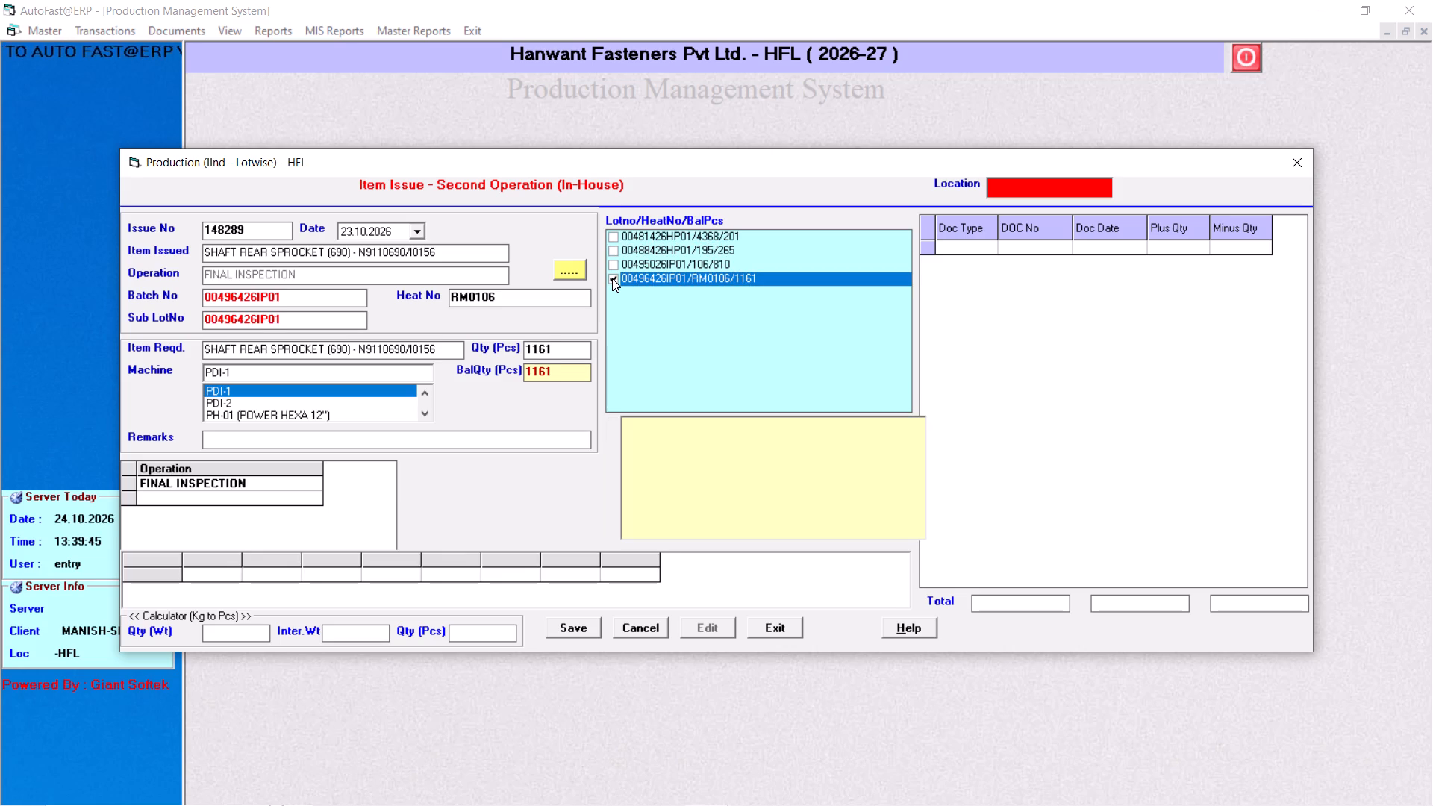
{"action": "key", "text": "Return"}
{"action": "key", "text": "Return"}
{"action": "key", "text": "Return"}
{"action": "key", "text": "Return"}
{"action": "key", "text": "Return"}
Start another entry dated 23.10.2026, search %690 and choose SHAFT REAR SPROCKET (690) - N9110690/I0156 as the issued item.
{"action": "key", "text": "Return"}
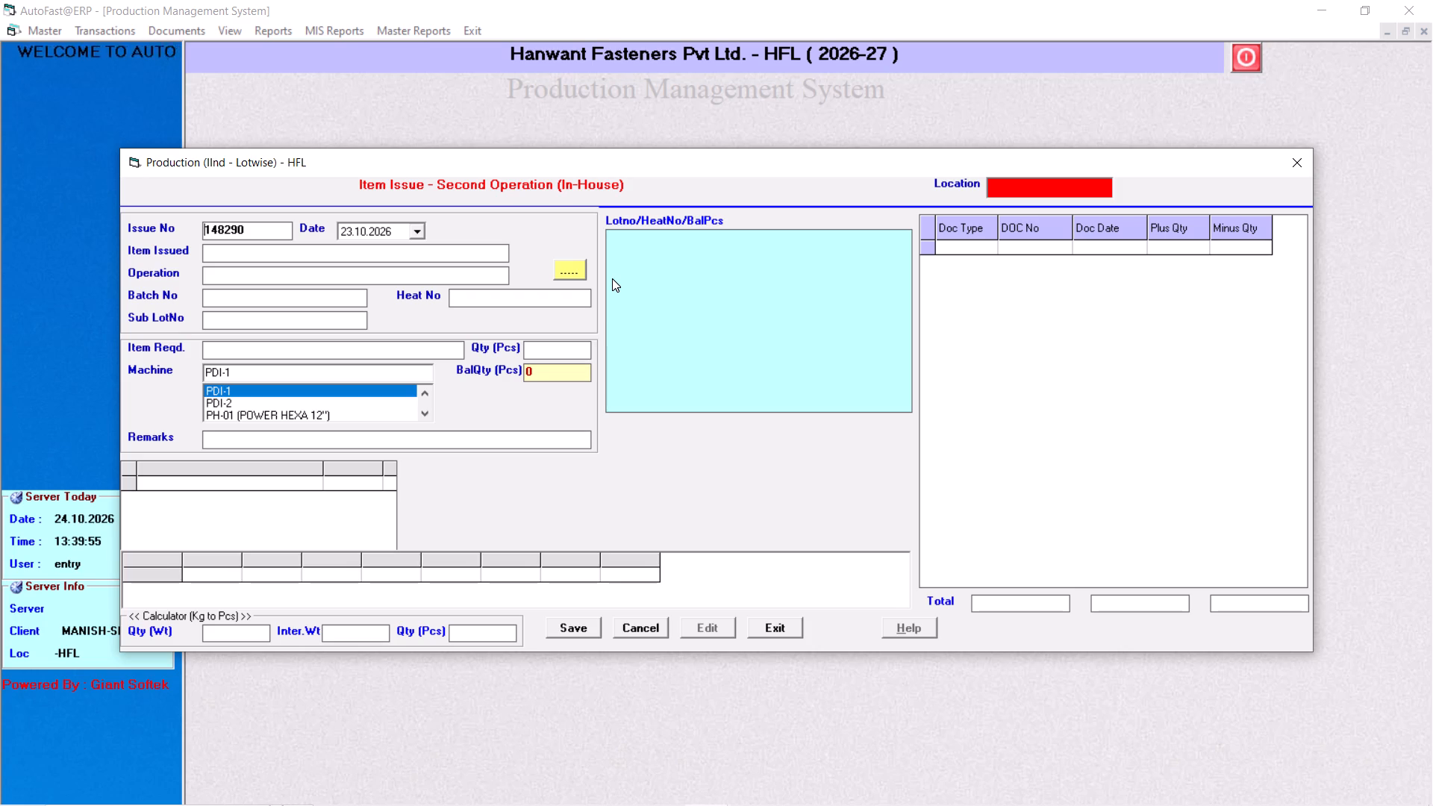
{"action": "key", "text": "Return"}
{"action": "key", "text": "Return"}
{"action": "key", "text": "shift+Return"}
{"action": "key", "text": "shift+Return"}
{"action": "key", "text": "shift+percent"}
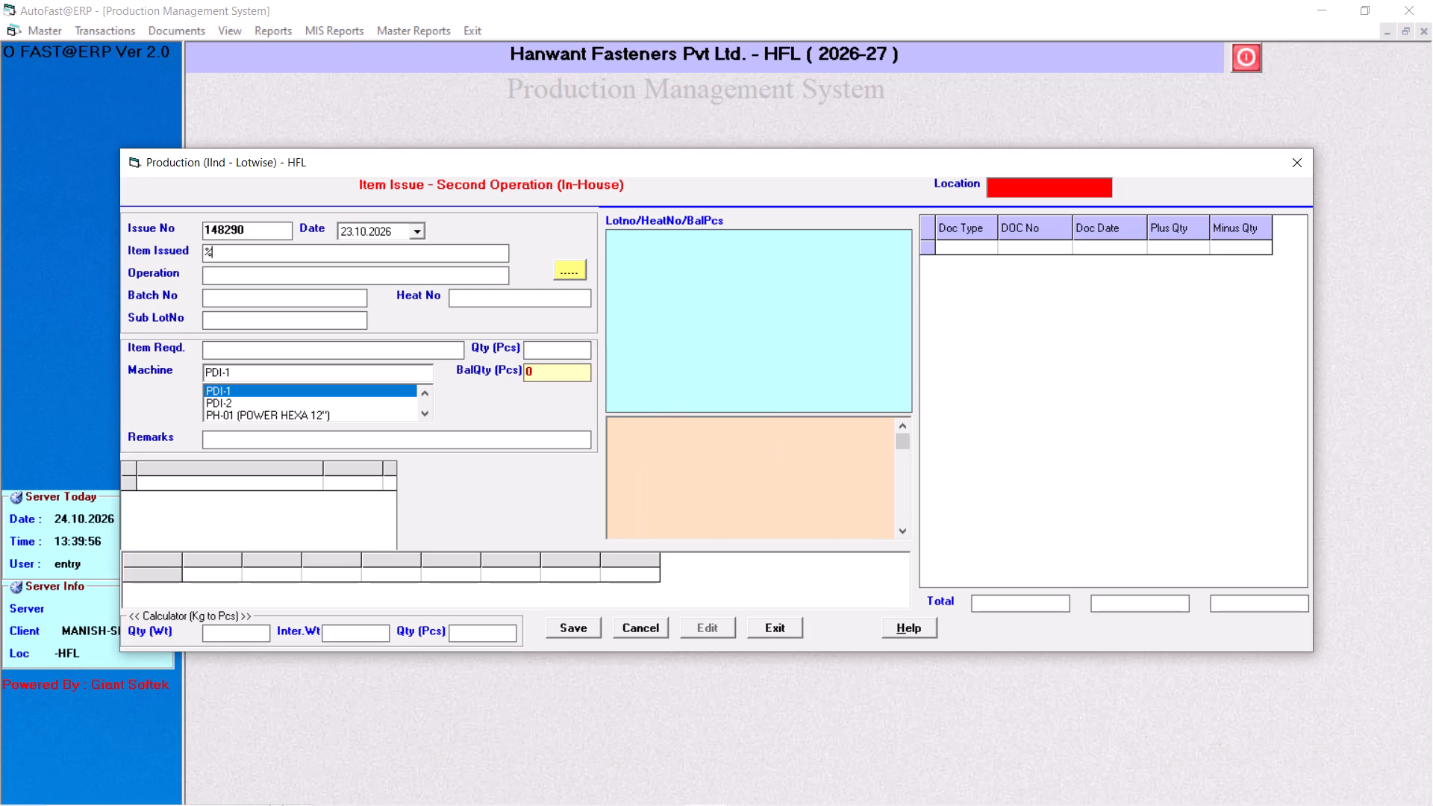
{"action": "type", "text": "690"}
{"action": "key", "text": "Down"}
{"action": "key", "text": "Down"}
{"action": "key", "text": "Return"}
{"action": "key", "text": "Return"}
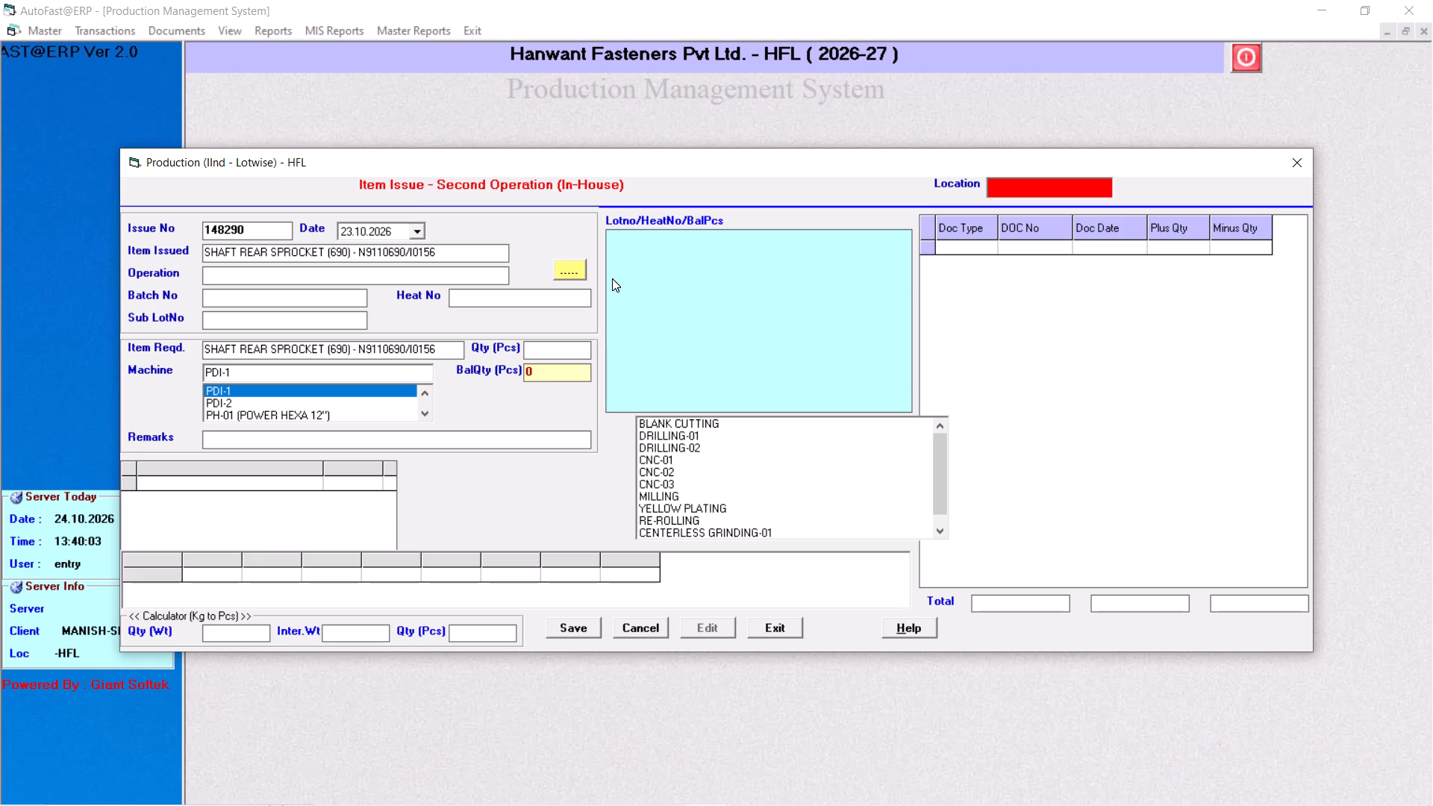
Choose FINAL INSPECTION as the operation for the new rear sprocket shaft entry.
{"action": "key", "text": "Down"}
{"action": "key", "text": "Down"}
{"action": "key", "text": "Down"}
{"action": "key", "text": "Down"}
{"action": "key", "text": "Down"}
{"action": "key", "text": "Down"}
{"action": "key", "text": "Down"}
{"action": "key", "text": "Down"}
{"action": "key", "text": "Down"}
{"action": "key", "text": "Down"}
{"action": "key", "text": "Down"}
{"action": "key", "text": "Down"}
{"action": "key", "text": "Down"}
{"action": "key", "text": "Down"}
{"action": "key", "text": "Down"}
{"action": "key", "text": "Down"}
{"action": "key", "text": "Down"}
{"action": "key", "text": "Down"}
{"action": "key", "text": "Down"}
{"action": "key", "text": "Down"}
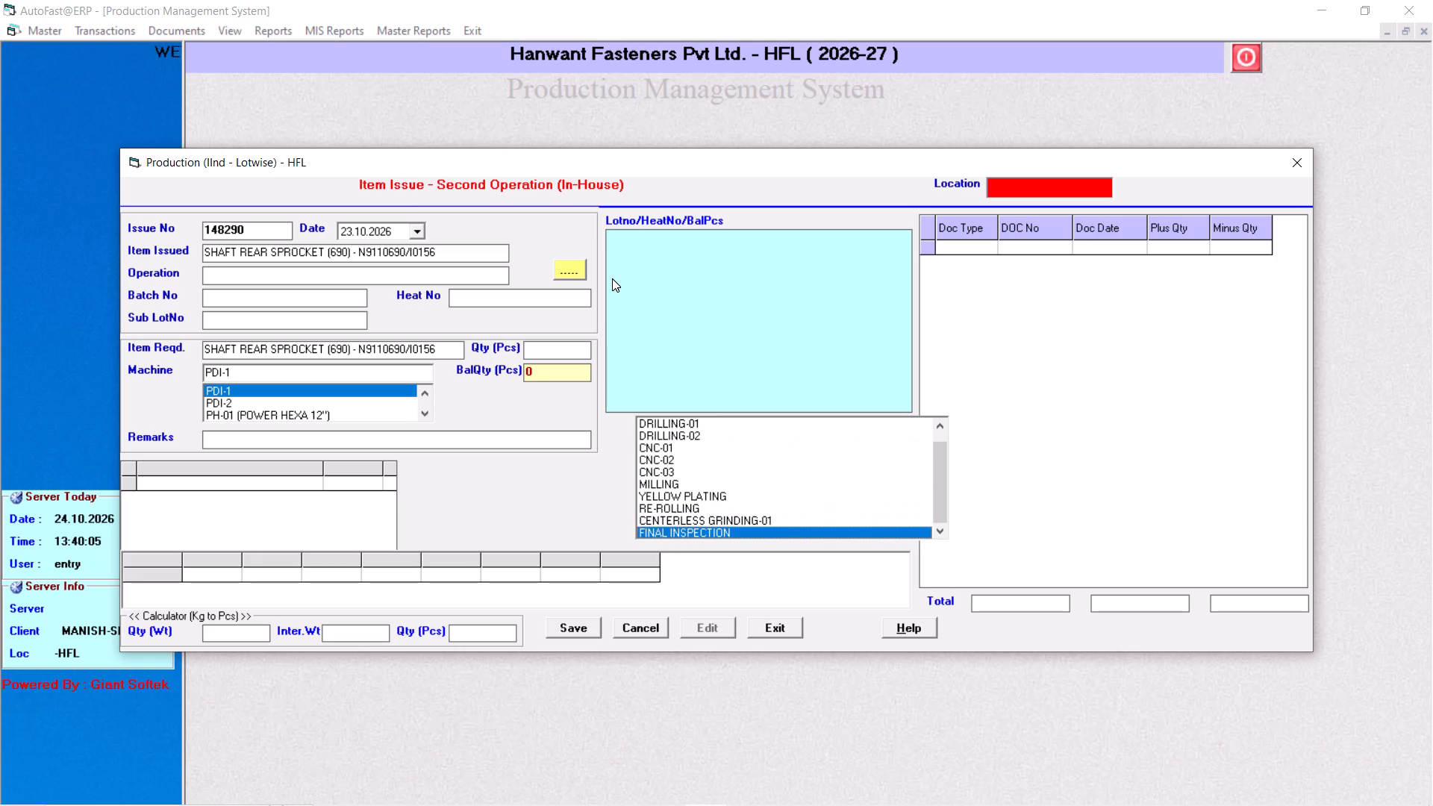
{"action": "key", "text": "Return"}
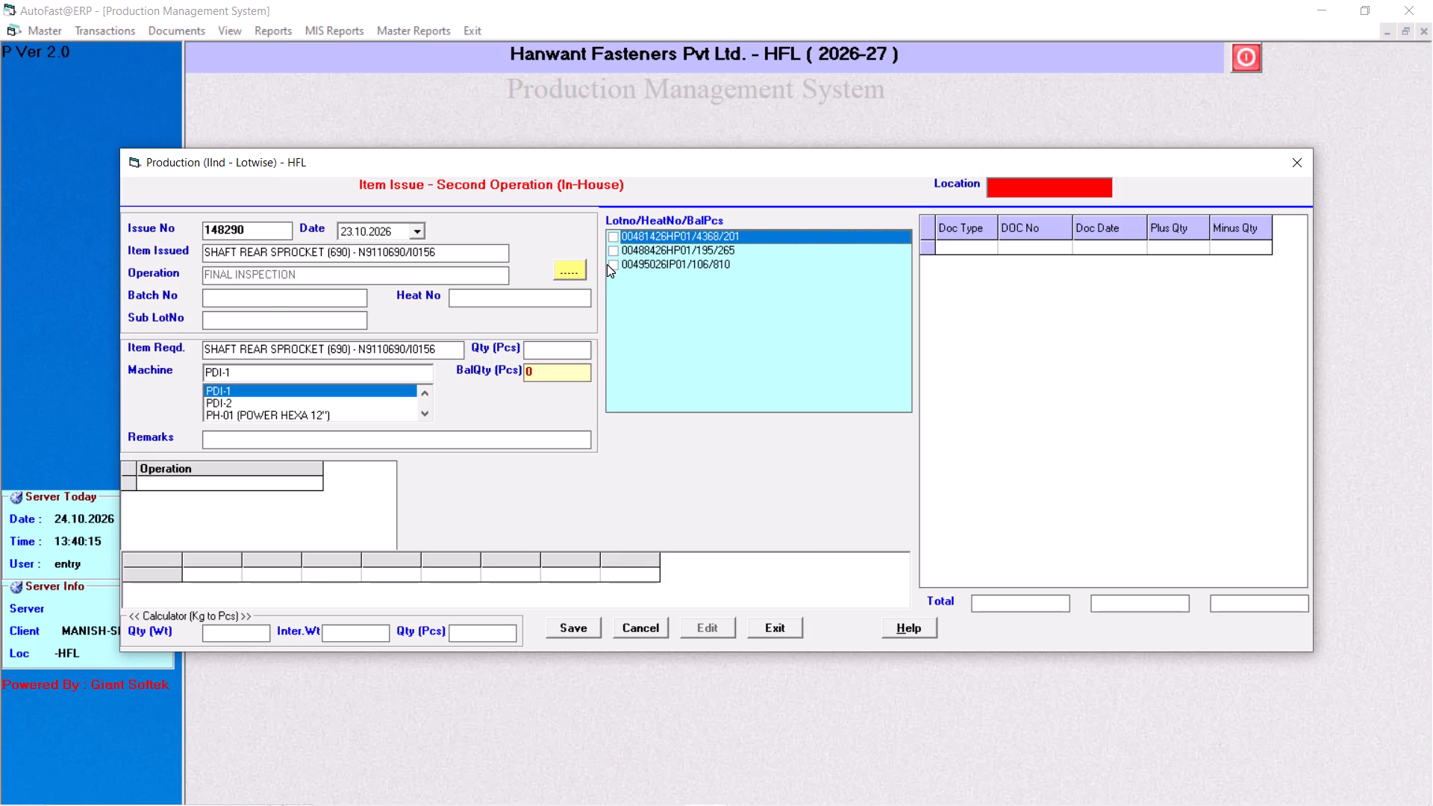
Pick lot 00495026IP01 with heat number 106, issue 810 pcs on PDI-1, leave the remarks empty and save the entry.
{"action": "left_click", "coordinate": [607, 264]}
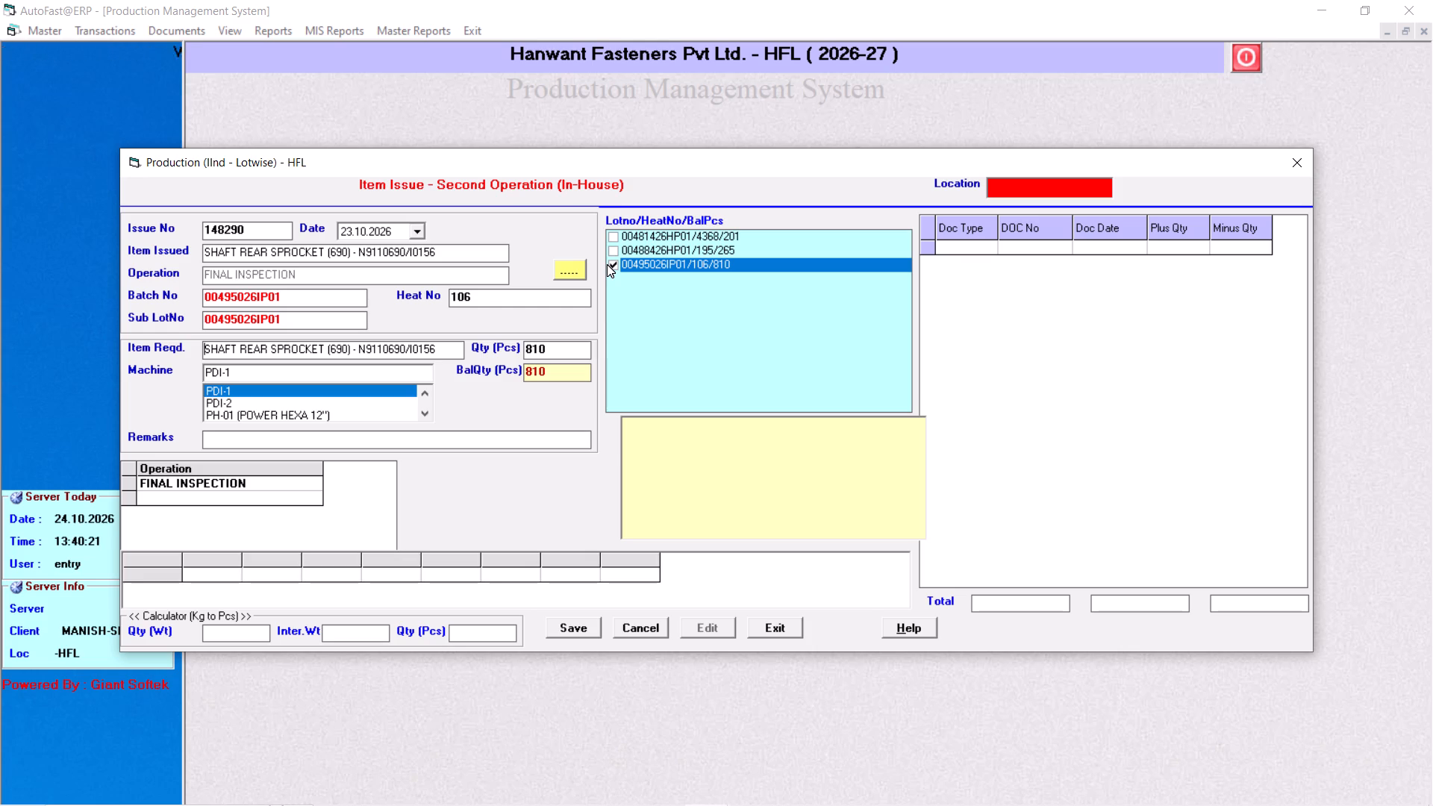
{"action": "key", "text": "Return"}
{"action": "key", "text": "Return"}
{"action": "key", "text": "Return"}
{"action": "key", "text": "Return"}
{"action": "key", "text": "Return"}
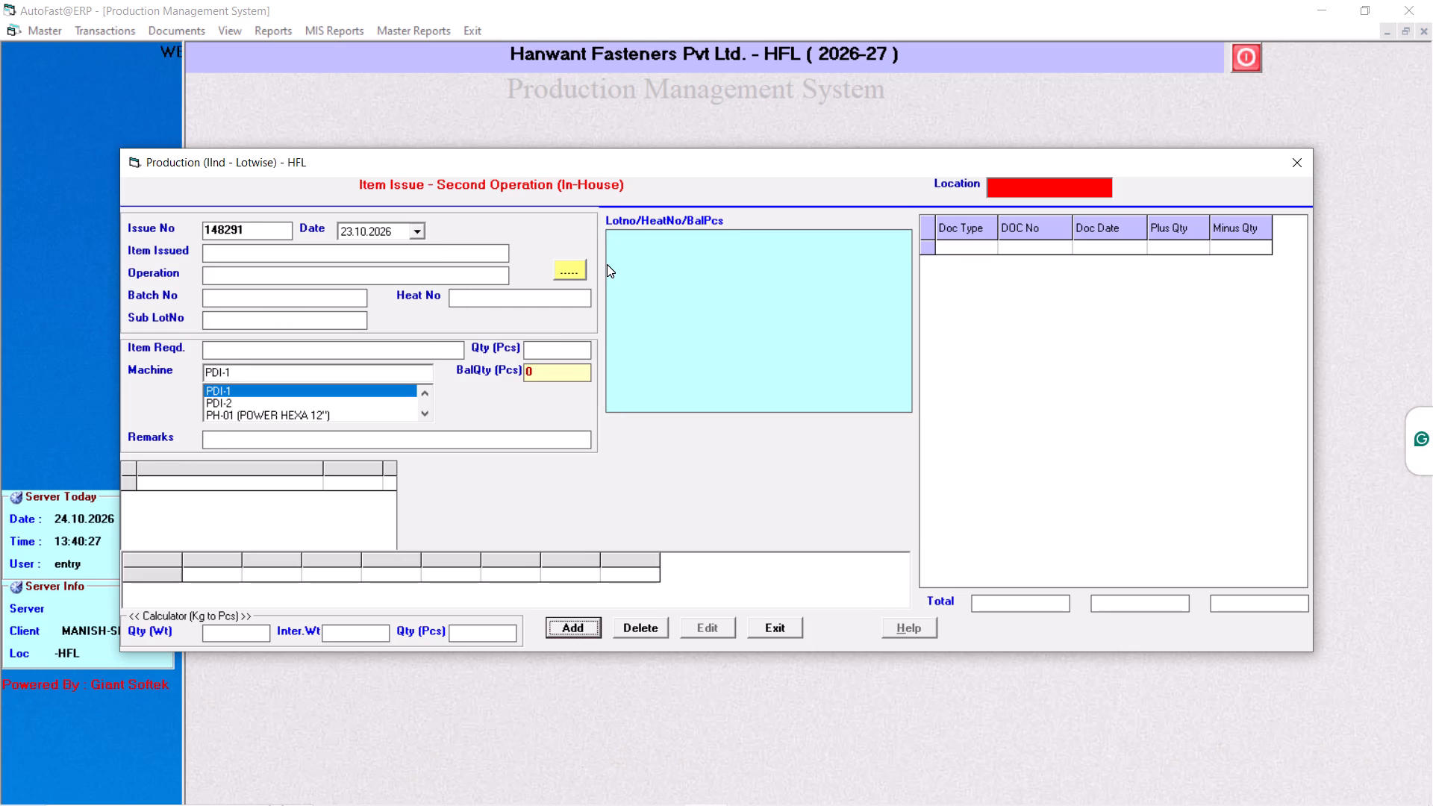
Add a further entry dated 23.10.2026, search %690 and choose SHAFT REAR SPROCKET (690) - N9110690/I0156 as the issued item.
{"action": "key", "text": "Return"}
{"action": "key", "text": "Return"}
{"action": "key", "text": "Return"}
{"action": "key", "text": "shift+Return"}
{"action": "key", "text": "shift+Return"}
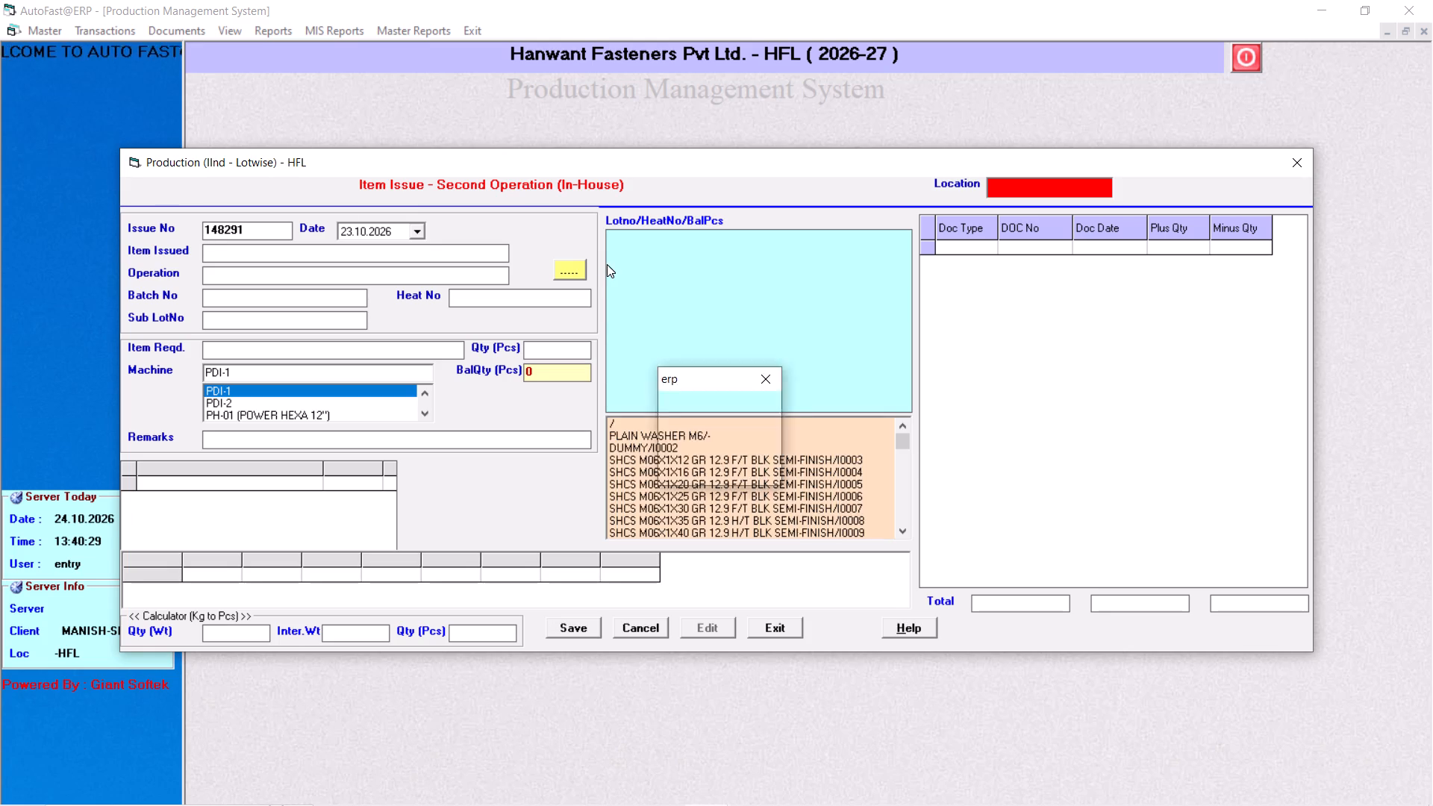
{"action": "key", "text": "shift+percent"}
{"action": "type", "text": "690"}
{"action": "key", "text": "Down"}
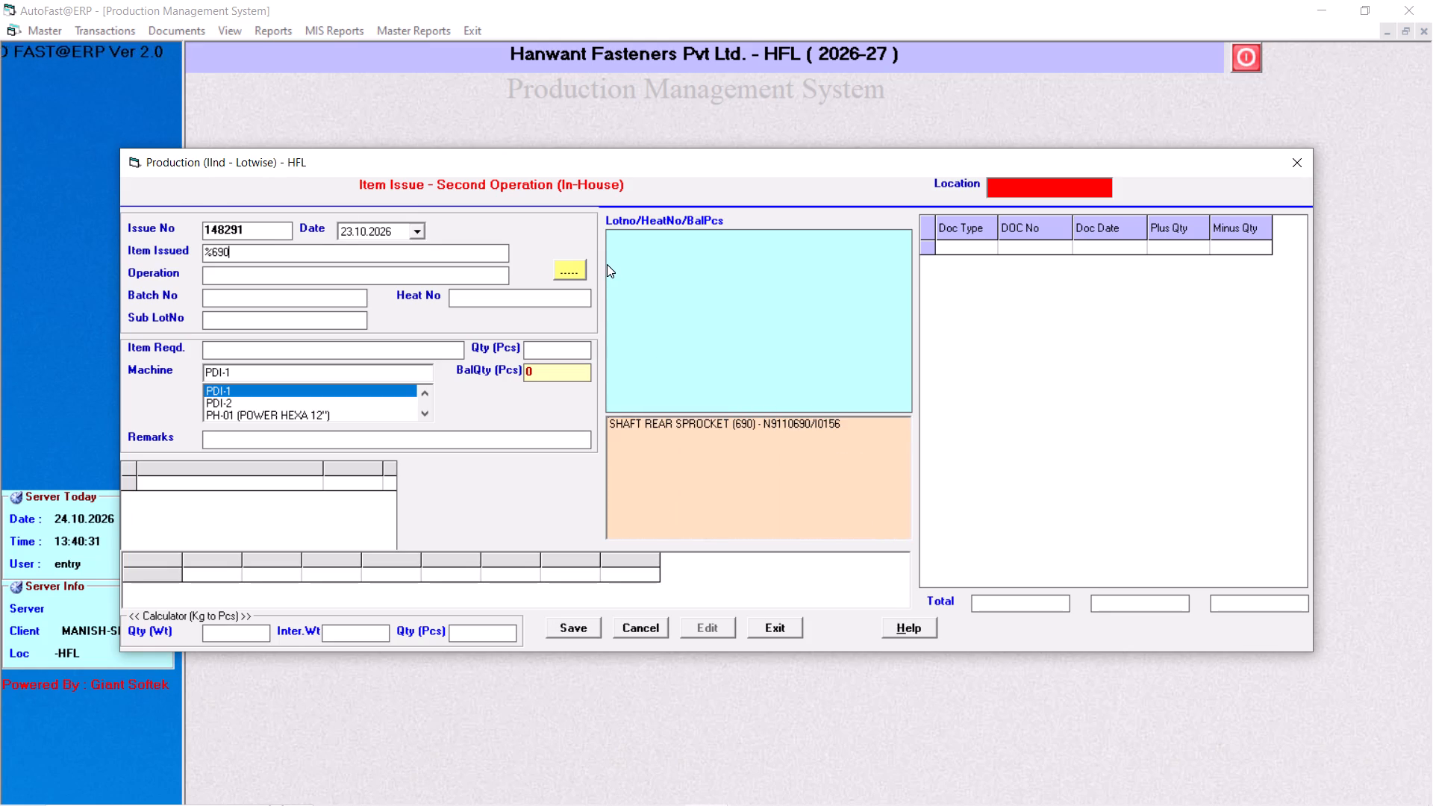
{"action": "key", "text": "Down"}
{"action": "key", "text": "Return"}
{"action": "key", "text": "Return"}
Set FINAL INSPECTION as the operation of this rear sprocket shaft entry.
{"action": "key", "text": "Down"}
{"action": "key", "text": "Down"}
{"action": "key", "text": "Down"}
{"action": "key", "text": "Down"}
{"action": "key", "text": "Down"}
{"action": "key", "text": "Down"}
{"action": "key", "text": "Down"}
{"action": "key", "text": "Down"}
{"action": "key", "text": "Down"}
{"action": "key", "text": "Down"}
{"action": "key", "text": "Down"}
{"action": "key", "text": "Down"}
{"action": "key", "text": "Down"}
{"action": "key", "text": "Down"}
{"action": "key", "text": "Down"}
{"action": "key", "text": "Down"}
{"action": "key", "text": "Down"}
{"action": "key", "text": "Down"}
{"action": "key", "text": "Down"}
{"action": "key", "text": "Down"}
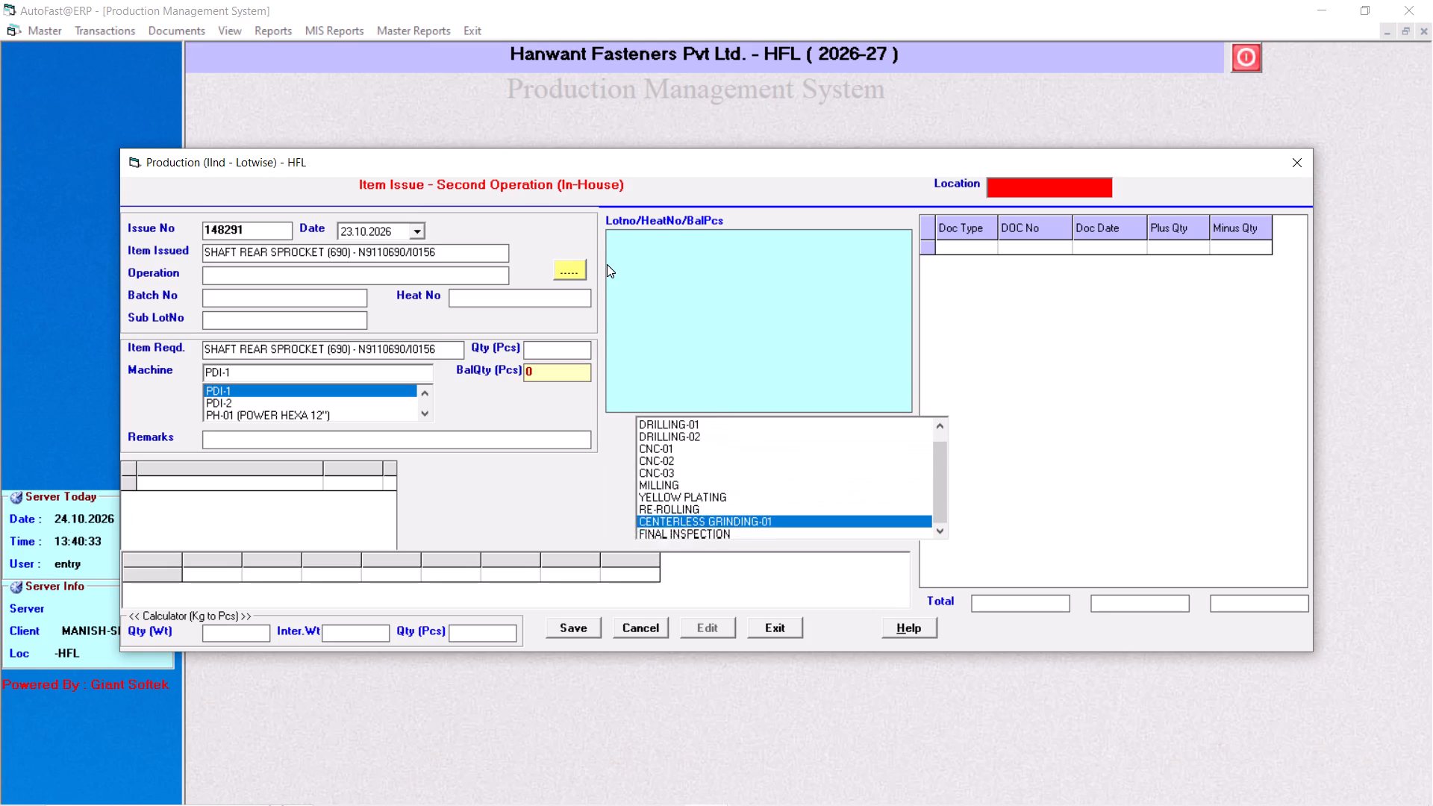
{"action": "key", "text": "Return"}
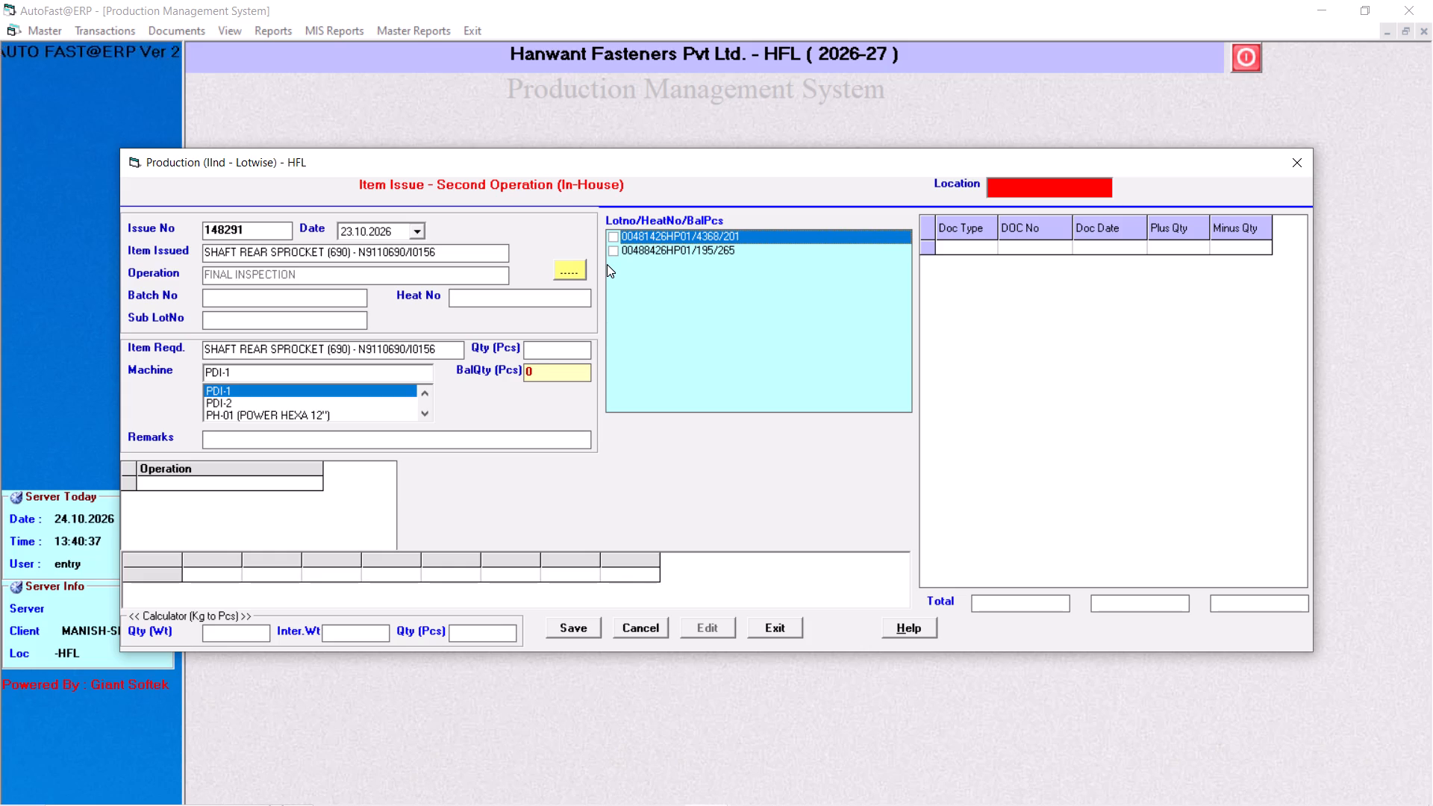
Pick lot 00488426HP01 with heat number 195 for the rear sprocket shaft, keep its full quantity and PDI-1, and save the entry.
{"action": "key", "text": "Down"}
{"action": "key", "text": "space"}
{"action": "key", "text": "Return"}
{"action": "key", "text": "Return"}
{"action": "key", "text": "Return"}
{"action": "key", "text": "Return"}
{"action": "key", "text": "Return"}
Start a new entry dated 23.10.2026, search %spacer and choose SPACER BUSH (STAR) / N2080970/I0331 as the issued item.
{"action": "key", "text": "Return"}
{"action": "key", "text": "Return"}
{"action": "key", "text": "Return"}
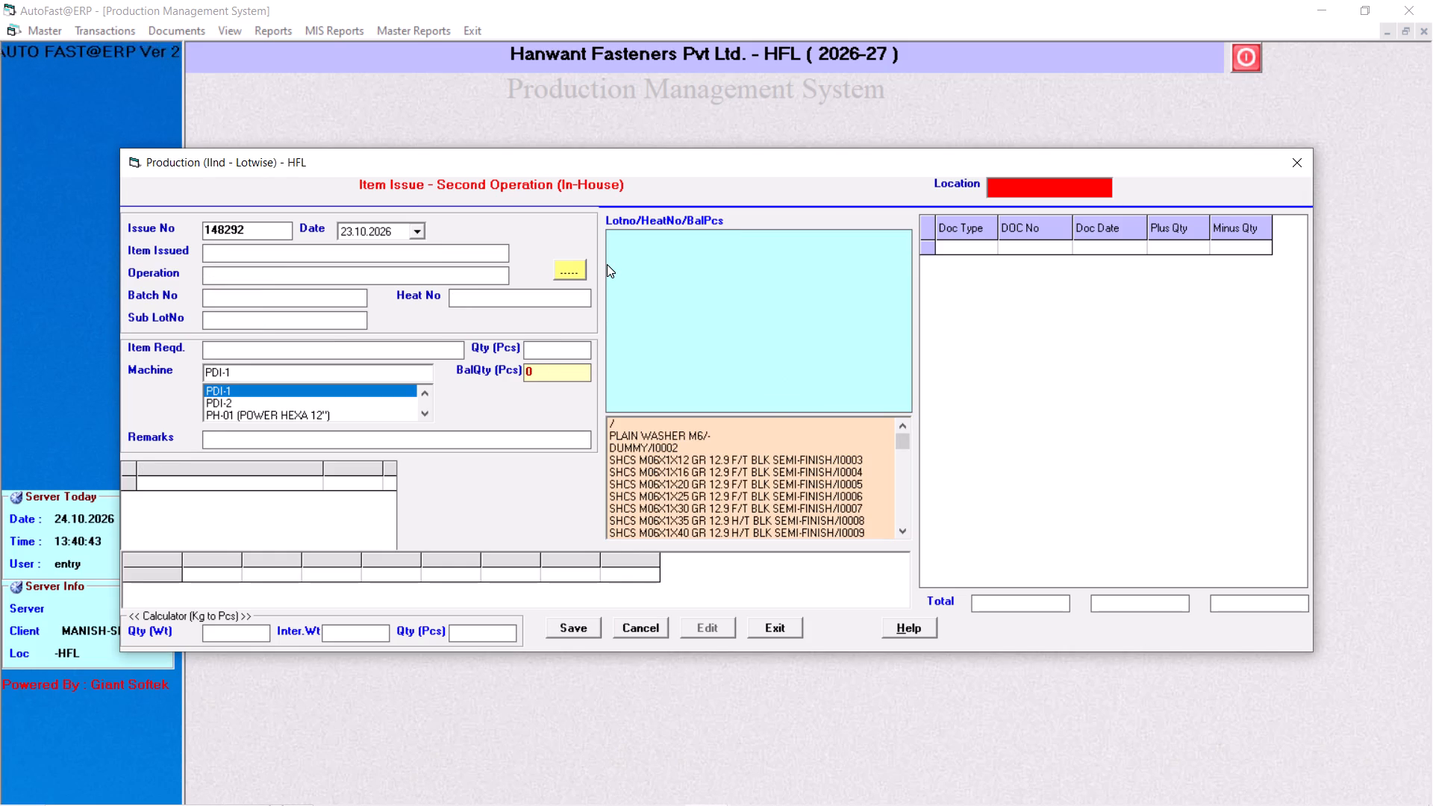
{"action": "key", "text": "Return"}
{"action": "key", "text": "Return"}
{"action": "key", "text": "shift+Return"}
{"action": "key", "text": "shift+Return"}
{"action": "key", "text": "shift+percent"}
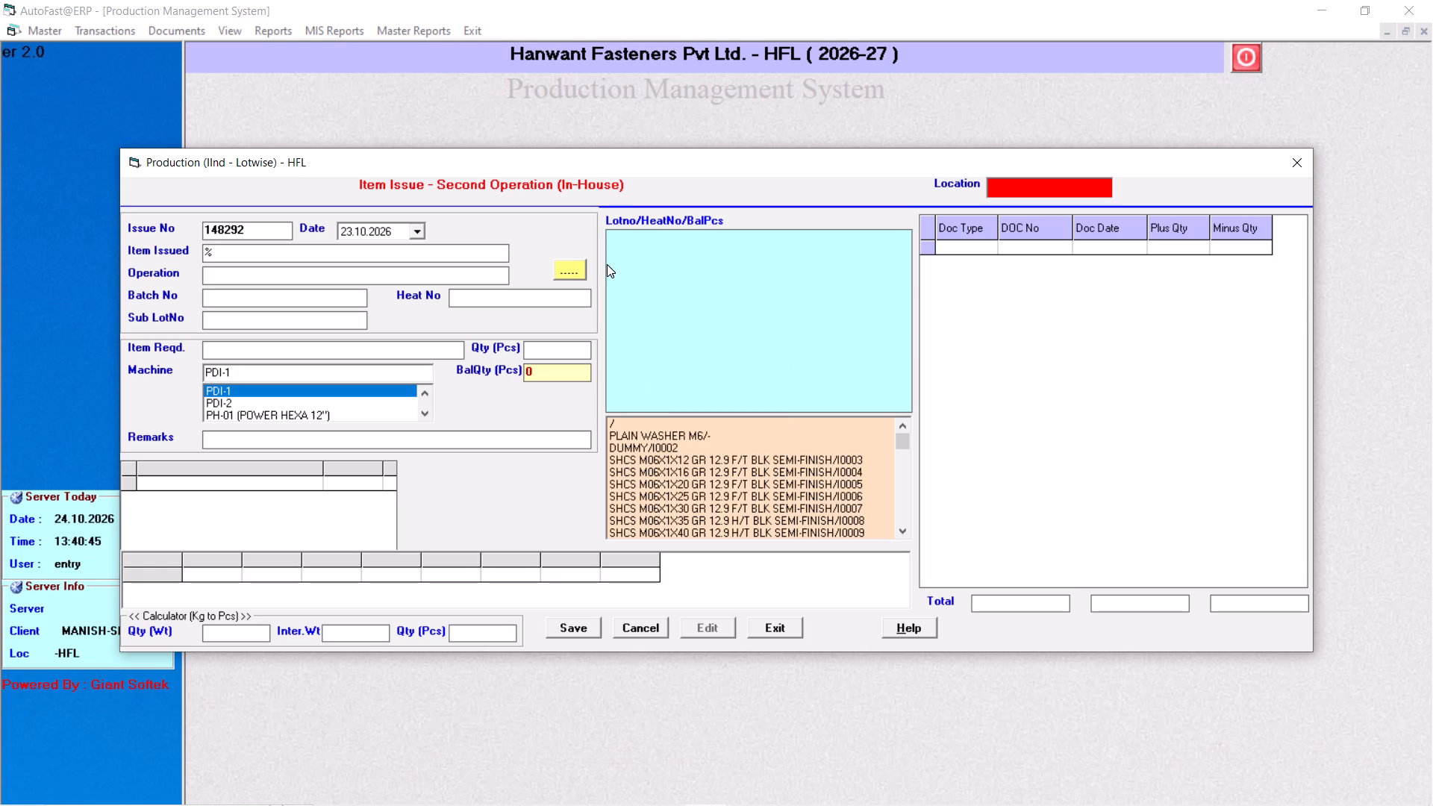
{"action": "type", "text": "spacer"}
{"action": "key", "text": "Down"}
{"action": "key", "text": "Down"}
{"action": "key", "text": "Down"}
{"action": "key", "text": "Return"}
{"action": "key", "text": "Return"}
Set the operation of the spacer bush issue to FINAL INSPECTION.
{"action": "key", "text": "Down"}
{"action": "key", "text": "Down"}
{"action": "key", "text": "Down"}
{"action": "key", "text": "Down"}
{"action": "key", "text": "Down"}
{"action": "key", "text": "Down"}
{"action": "key", "text": "Down"}
{"action": "key", "text": "Down"}
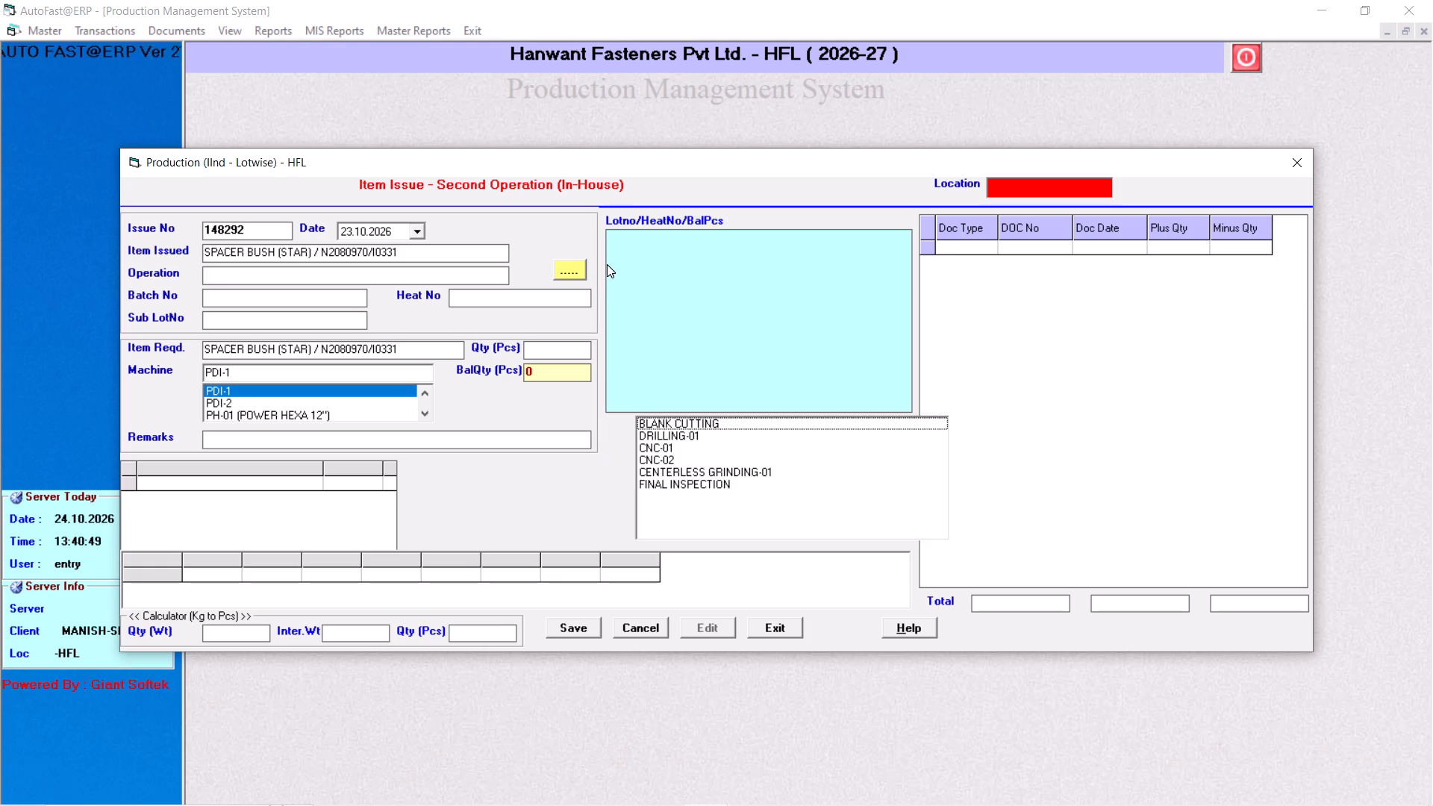
{"action": "key", "text": "Return"}
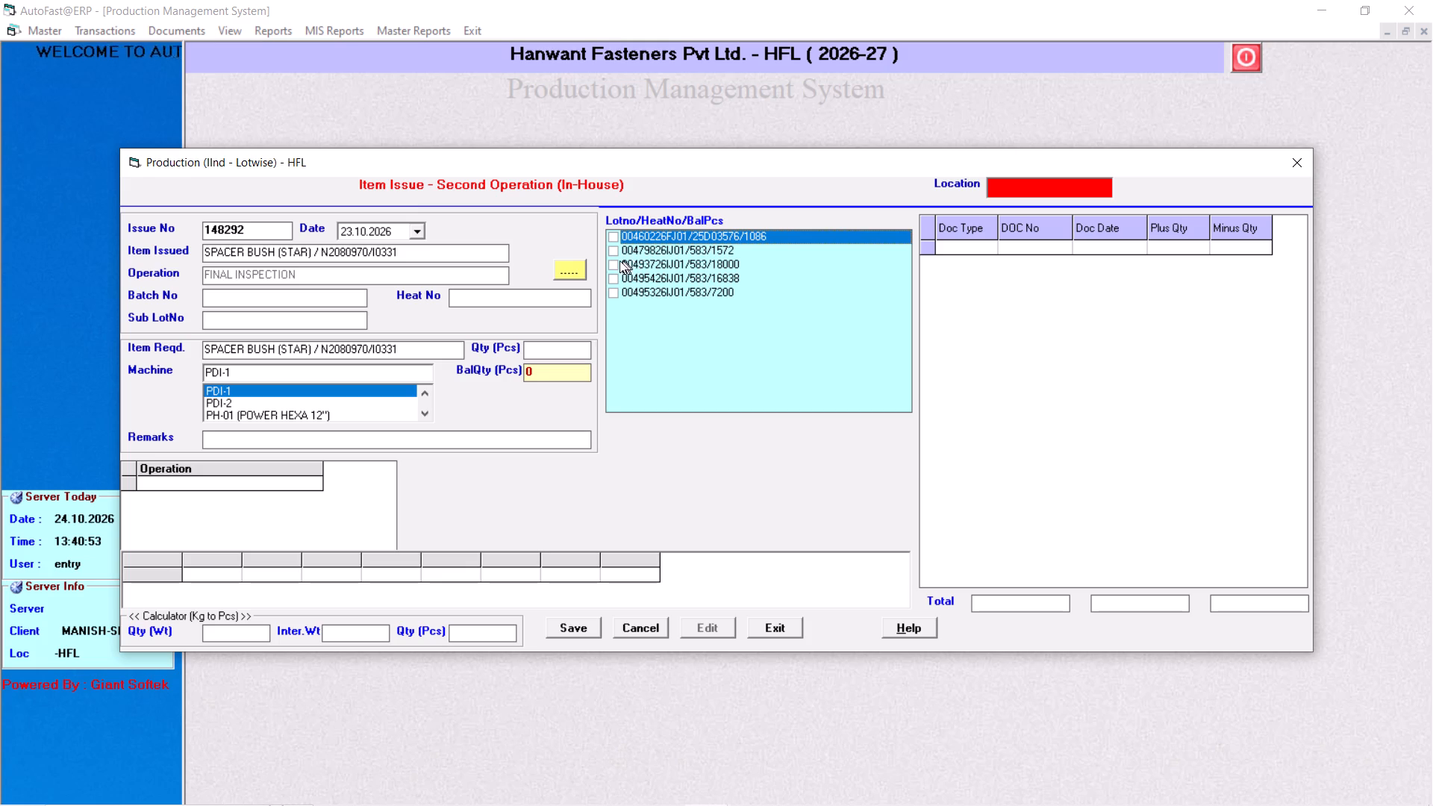
Pick spacer bush lot 00493726IJ01 with heat number 583, set the quantity to 7200 pcs, keep machine PDI-1 and save the entry.
{"action": "left_click", "coordinate": [614, 260]}
{"action": "key", "text": "Return"}
{"action": "key", "text": "Right"}
{"action": "key", "text": "Right"}
{"action": "key", "text": "Right"}
{"action": "key", "text": "Right"}
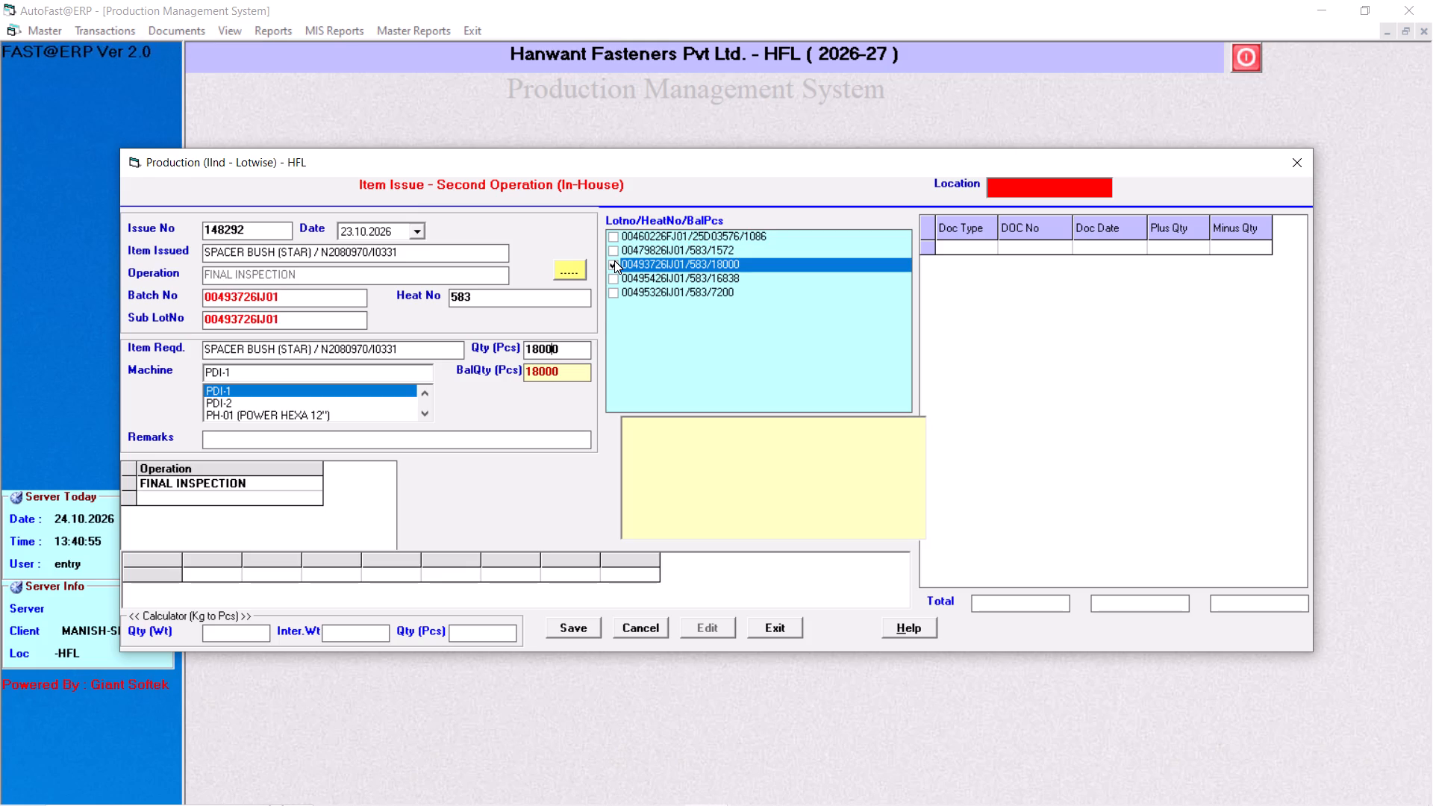
{"action": "key", "text": "Right"}
{"action": "key", "text": "Right"}
{"action": "key", "text": "Right"}
{"action": "key", "text": "BackSpace"}
{"action": "key", "text": "BackSpace"}
{"action": "key", "text": "BackSpace"}
{"action": "key", "text": "BackSpace"}
{"action": "key", "text": "BackSpace"}
{"action": "key", "text": "BackSpace"}
{"action": "key", "text": "BackSpace"}
{"action": "key", "text": "BackSpace"}
{"action": "key", "text": "BackSpace"}
{"action": "key", "text": "BackSpace"}
{"action": "key", "text": "BackSpace"}
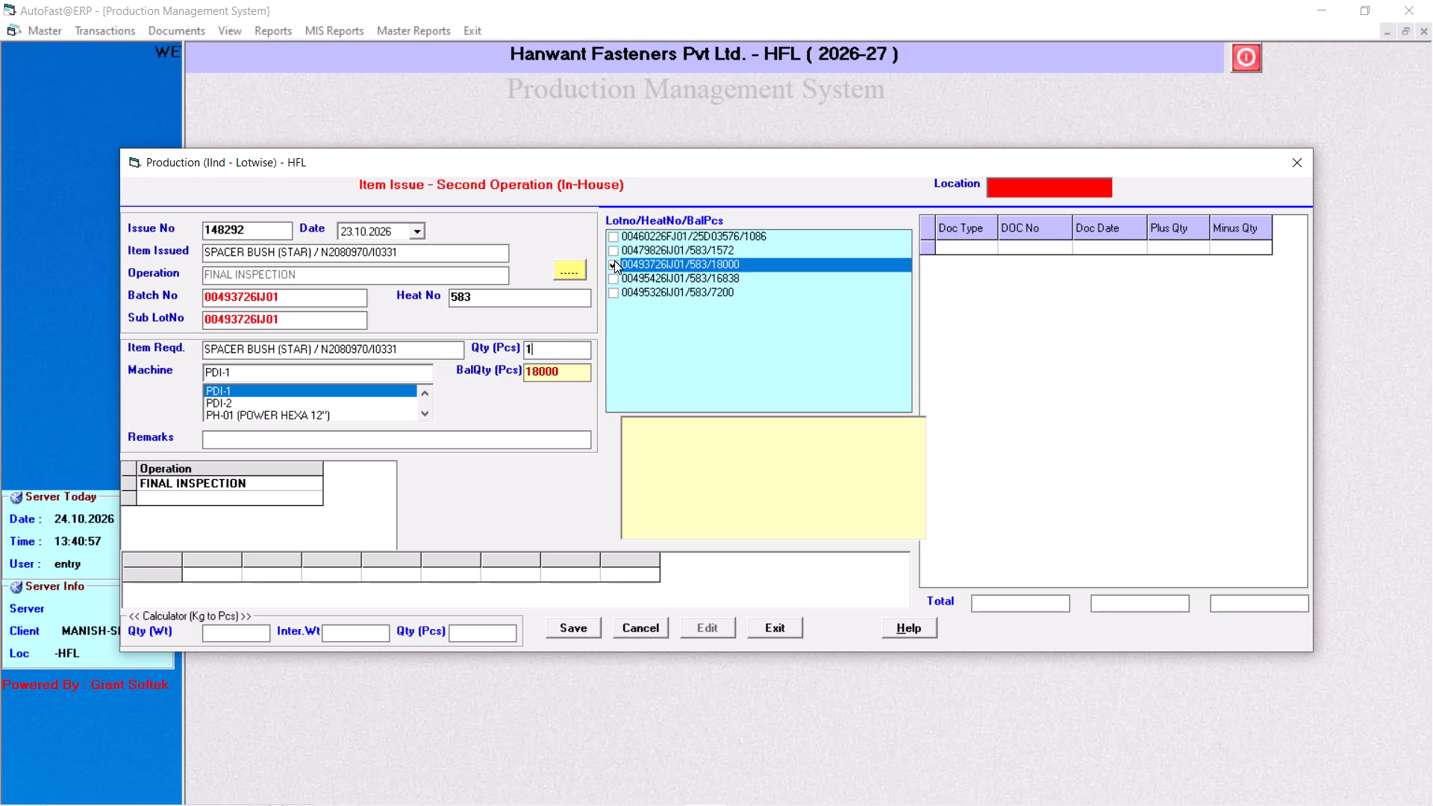
{"action": "type", "text": "7200"}
{"action": "key", "text": "Return"}
{"action": "key", "text": "Return"}
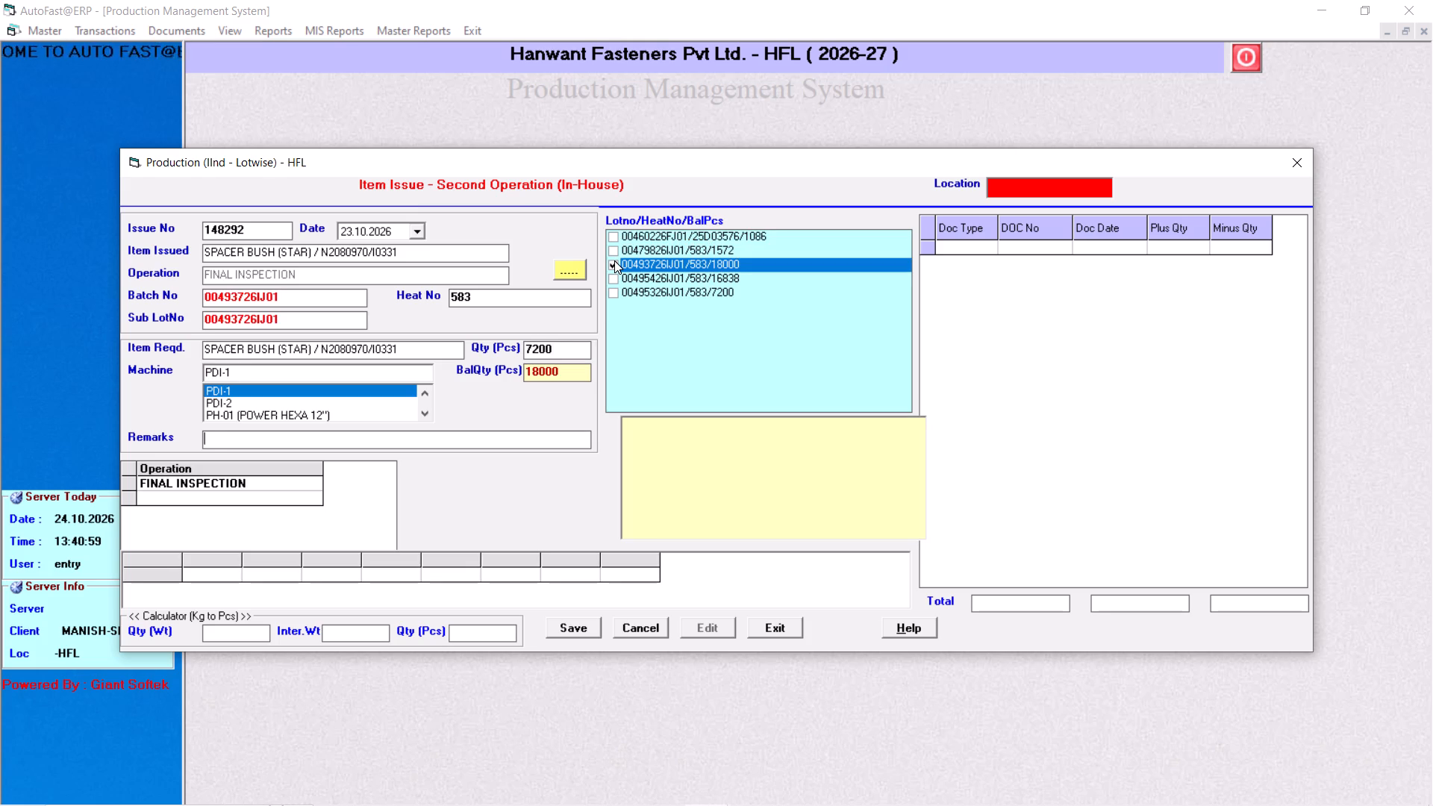
{"action": "key", "text": "Return"}
{"action": "key", "text": "Return"}
{"action": "key", "text": "Return"}
Start a new entry dated 23.10.2026, search %spacer and choose SPACER BUSH (STAR) / N2080970/I0331 as the issued item.
{"action": "key", "text": "Return"}
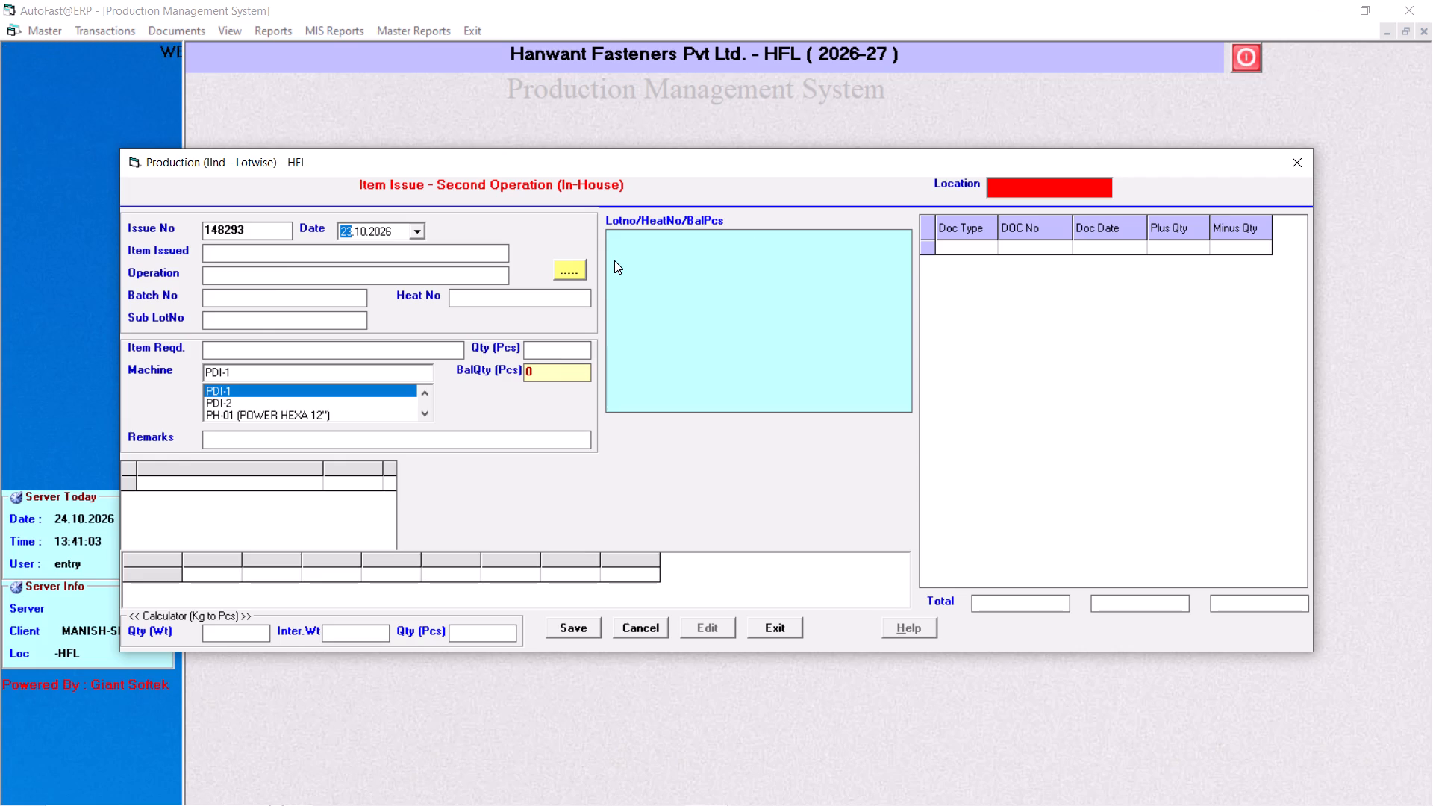
{"action": "key", "text": "Return"}
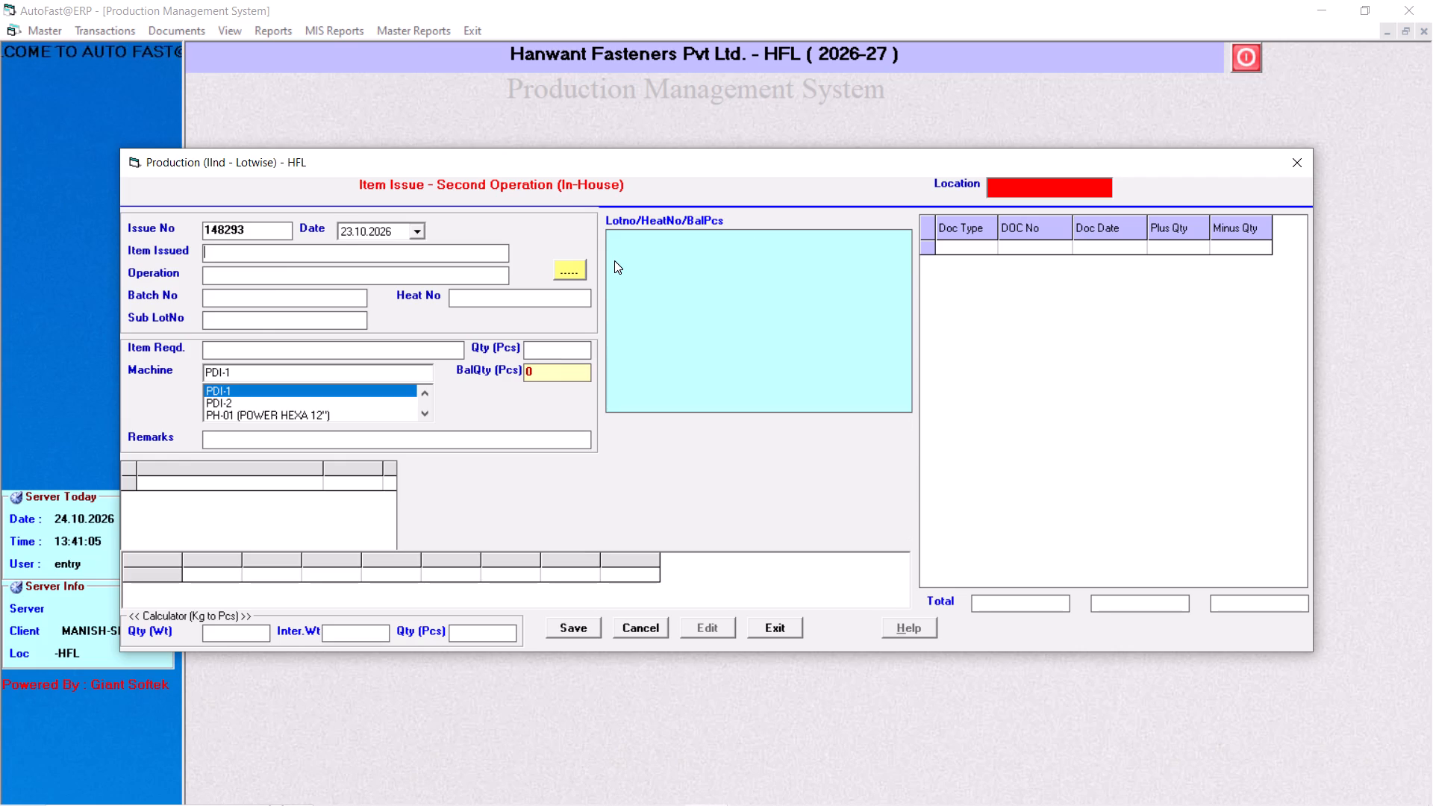
{"action": "key", "text": "Return"}
{"action": "key", "text": "shift+Return"}
{"action": "key", "text": "shift+dollar"}
{"action": "key", "text": "BackSpace"}
{"action": "key", "text": "BackSpace"}
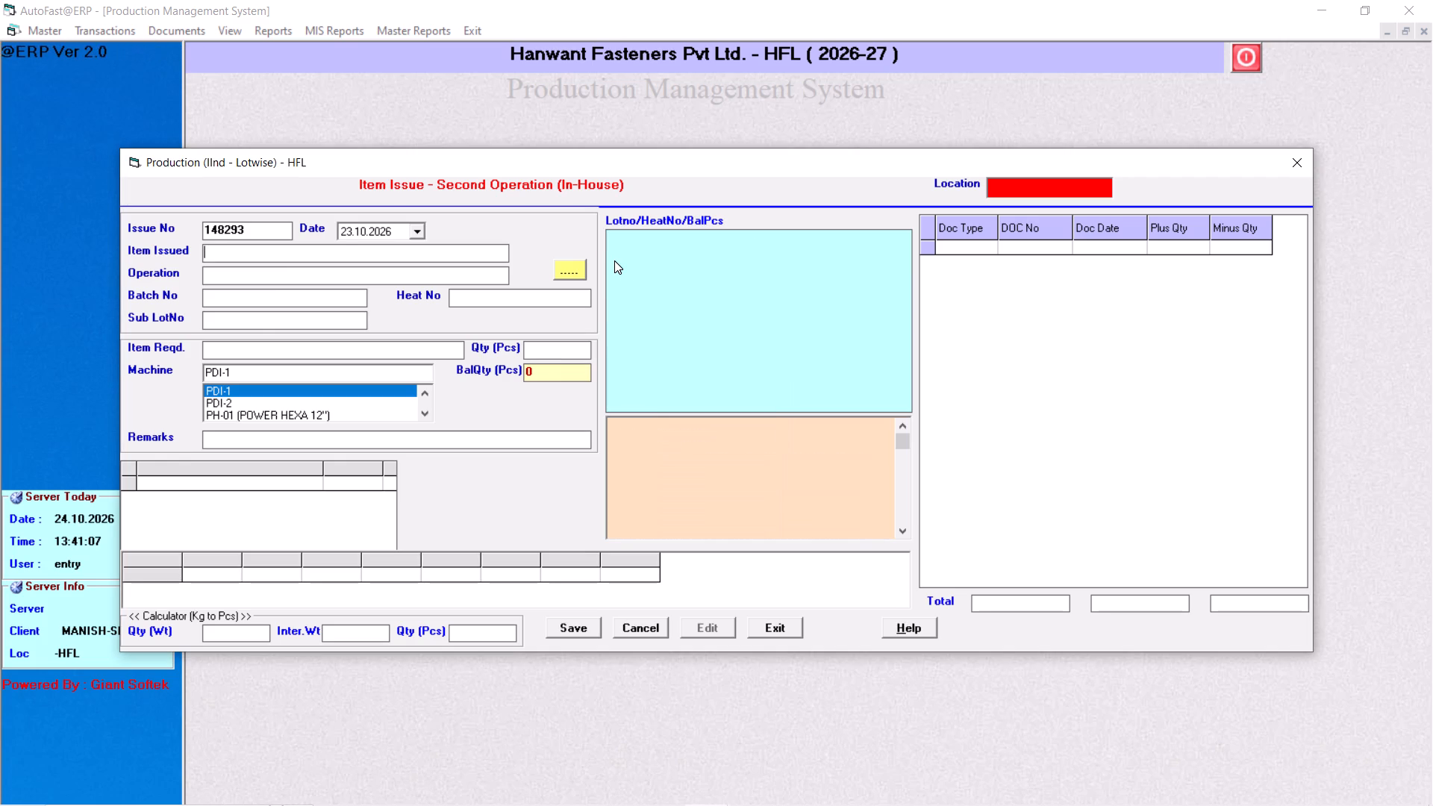
{"action": "type", "text": "%spacer"}
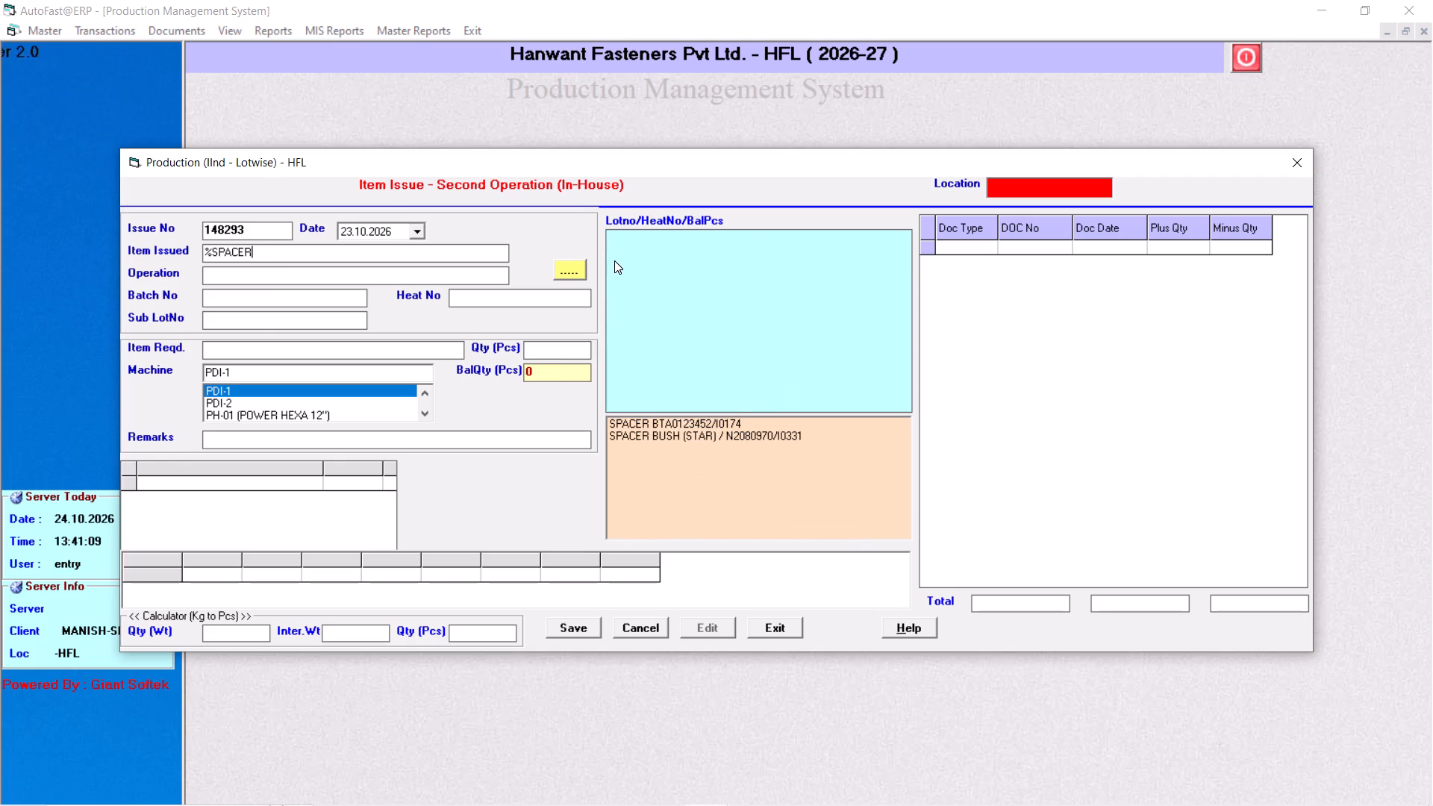
{"action": "key", "text": "Down"}
{"action": "key", "text": "Down"}
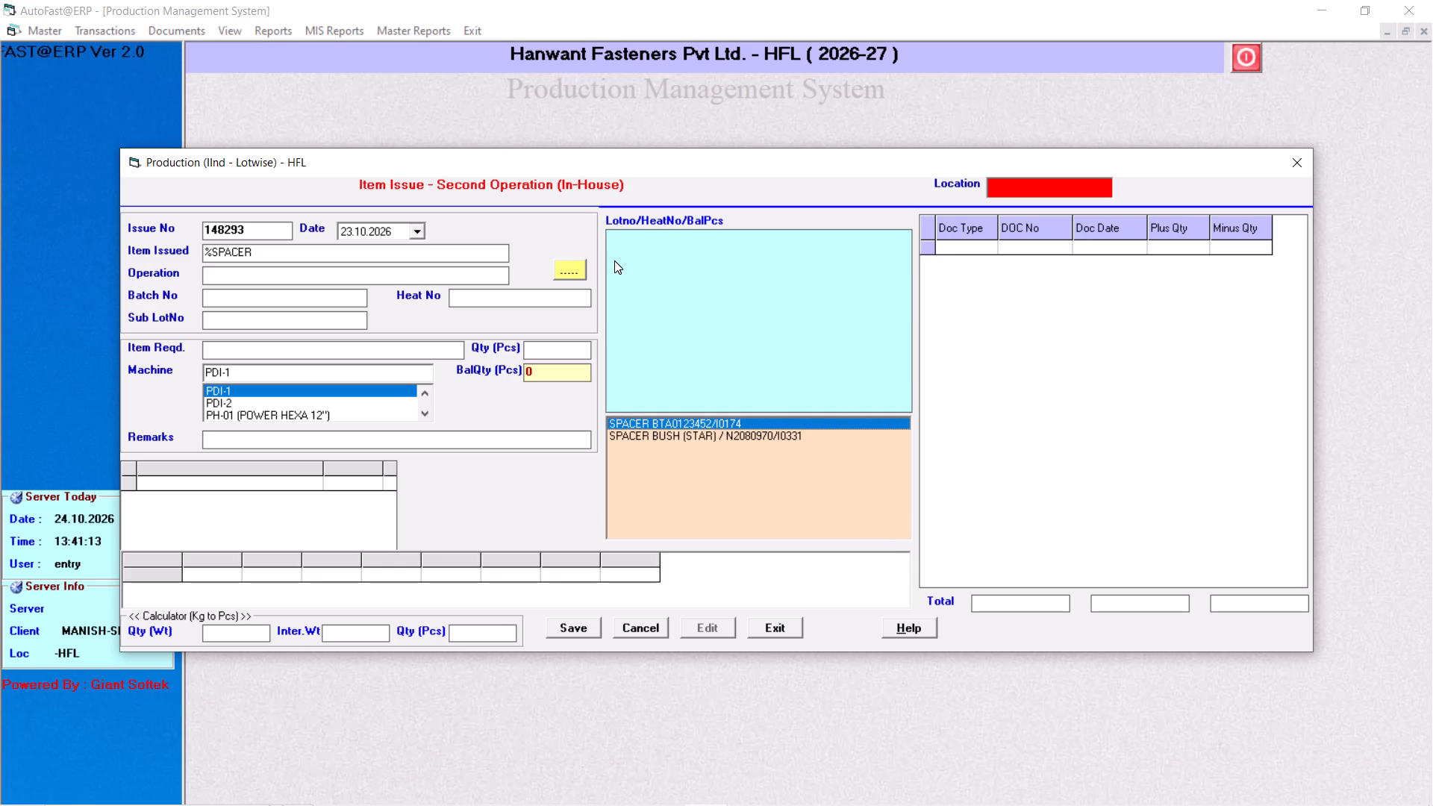
{"action": "key", "text": "Down"}
{"action": "key", "text": "Return"}
{"action": "key", "text": "Return"}
Set the operation of this second spacer bush issue to FINAL INSPECTION.
{"action": "key", "text": "Down"}
{"action": "key", "text": "Down"}
{"action": "key", "text": "Down"}
{"action": "key", "text": "Down"}
{"action": "key", "text": "Down"}
{"action": "key", "text": "Down"}
{"action": "key", "text": "Down"}
{"action": "key", "text": "Down"}
{"action": "key", "text": "Down"}
{"action": "key", "text": "Down"}
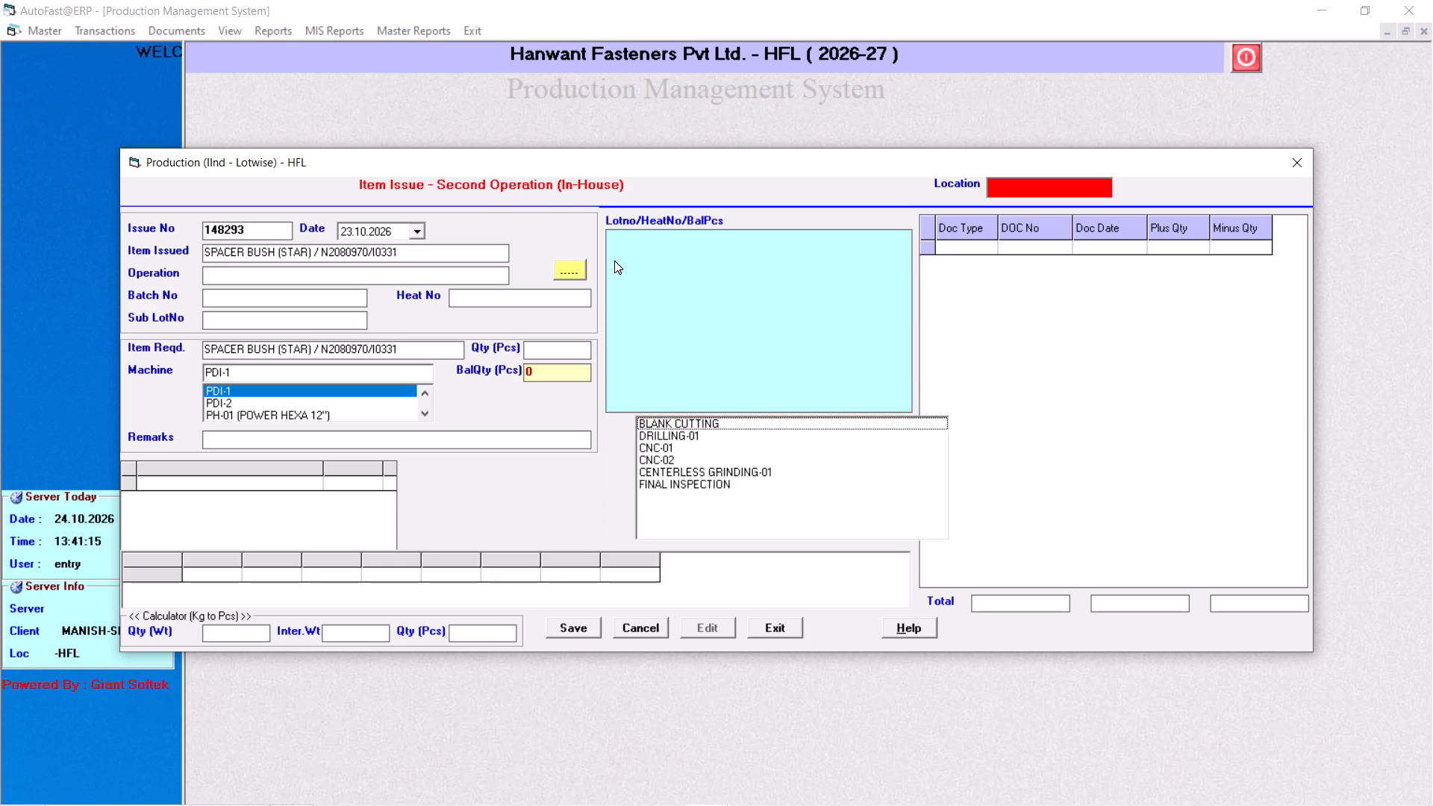
{"action": "key", "text": "Return"}
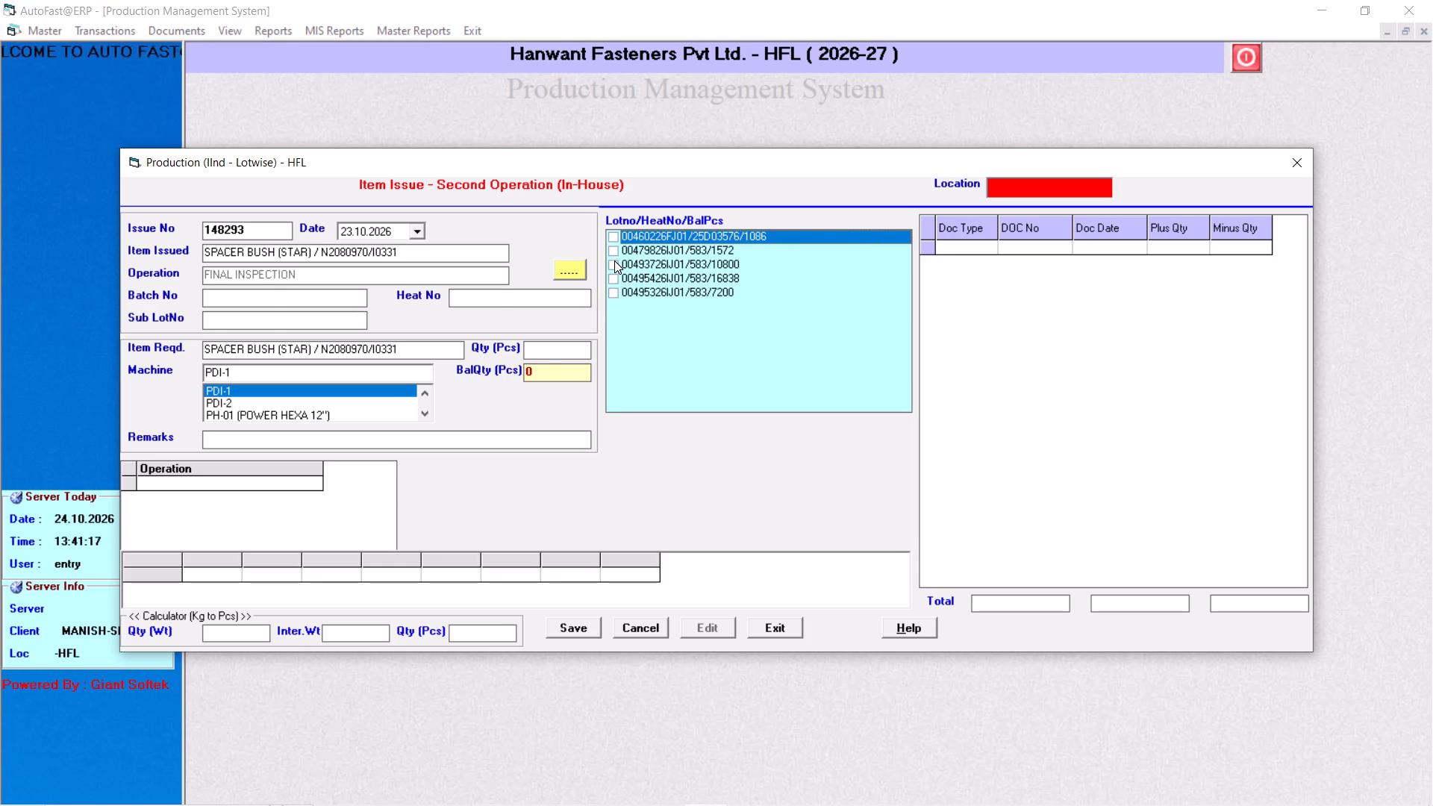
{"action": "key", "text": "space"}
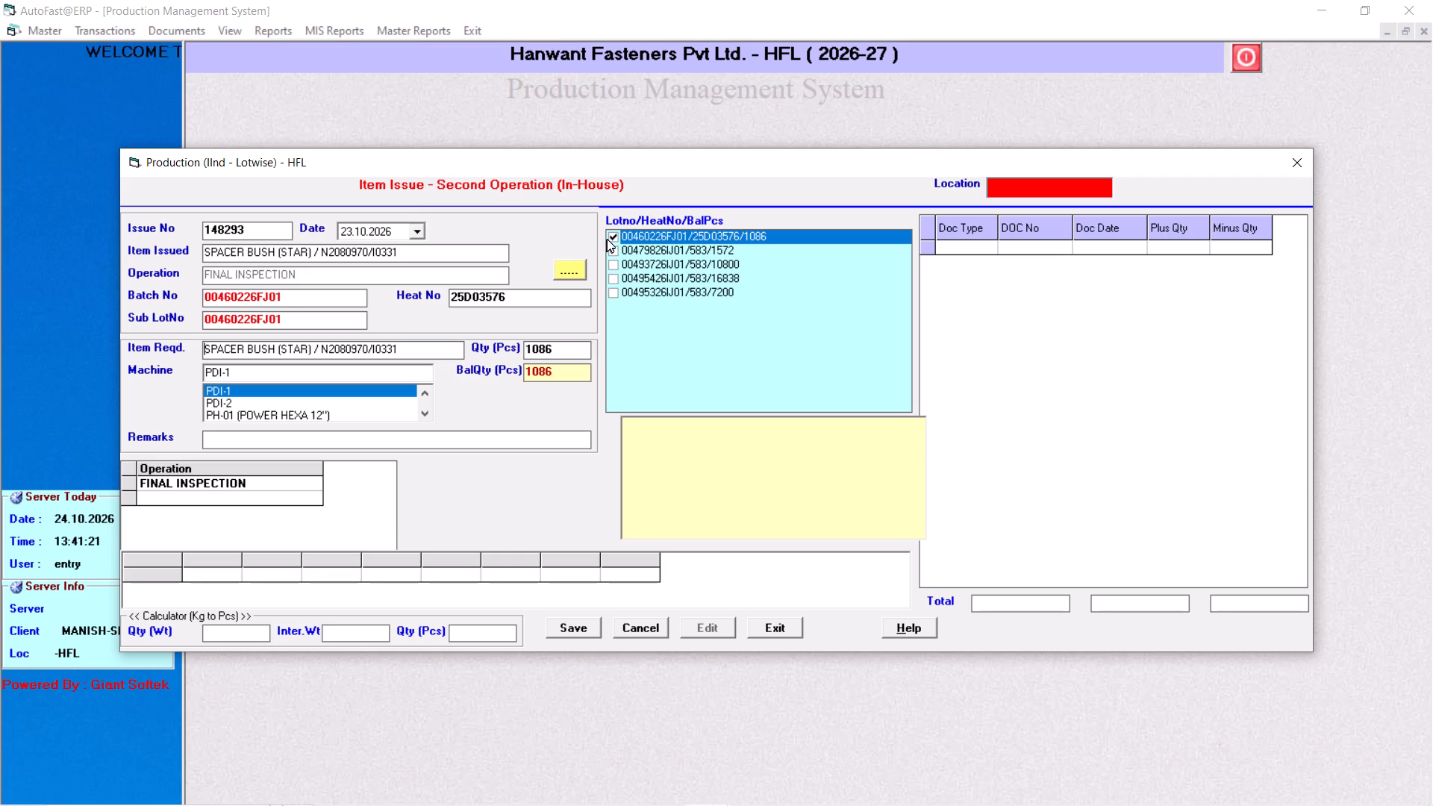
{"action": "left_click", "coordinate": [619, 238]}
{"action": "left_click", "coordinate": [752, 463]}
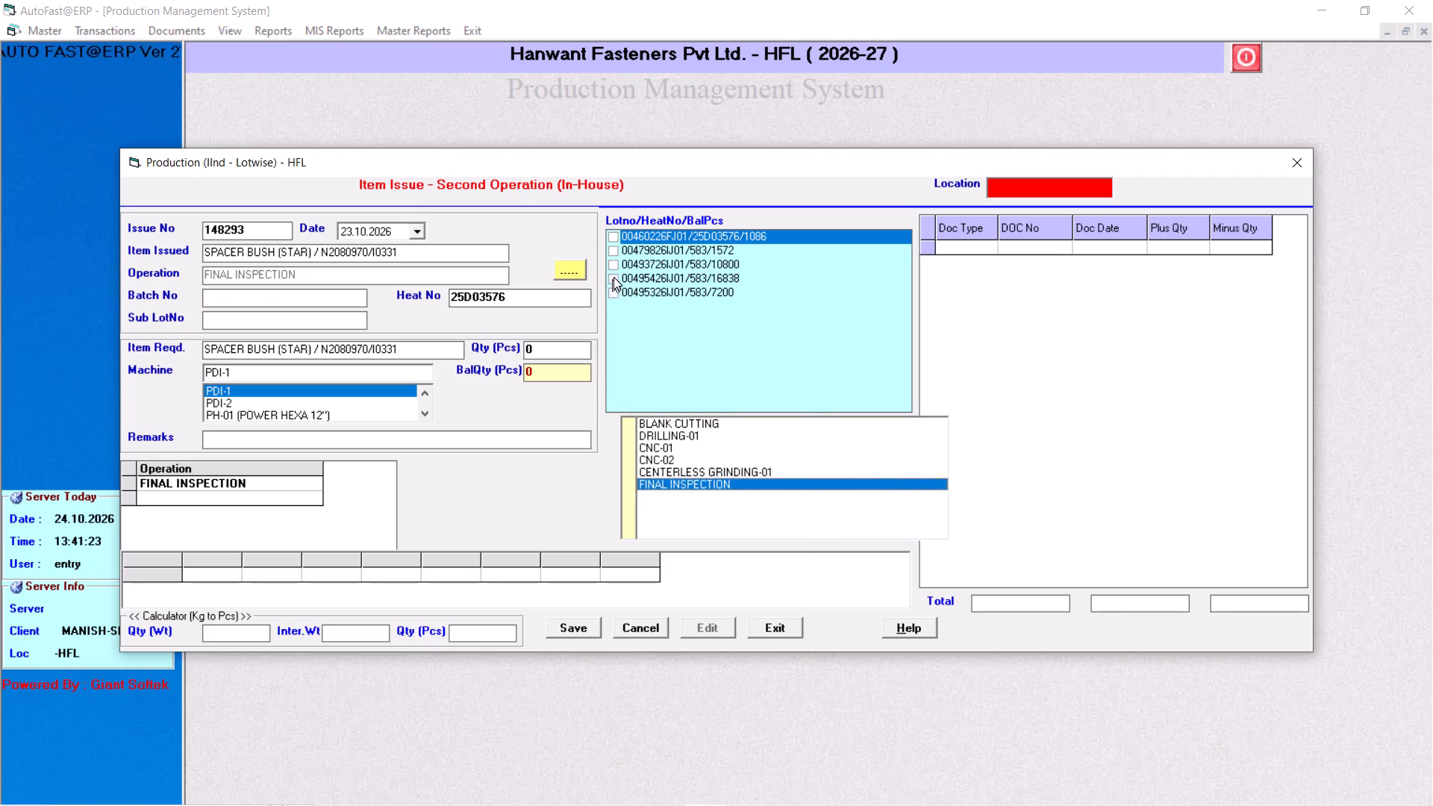
Pick lot 00493726IJ01 with heat number 583 again, set the quantity to 7692 pcs, keep machine PDI-1 and save the entry.
{"action": "left_click", "coordinate": [615, 266]}
{"action": "key", "text": "Return"}
{"action": "key", "text": "Right"}
{"action": "key", "text": "BackSpace"}
{"action": "key", "text": "Right"}
{"action": "key", "text": "BackSpace"}
{"action": "key", "text": "Right"}
{"action": "key", "text": "BackSpace"}
{"action": "key", "text": "Right"}
{"action": "key", "text": "BackSpace"}
{"action": "key", "text": "Right"}
{"action": "key", "text": "BackSpace"}
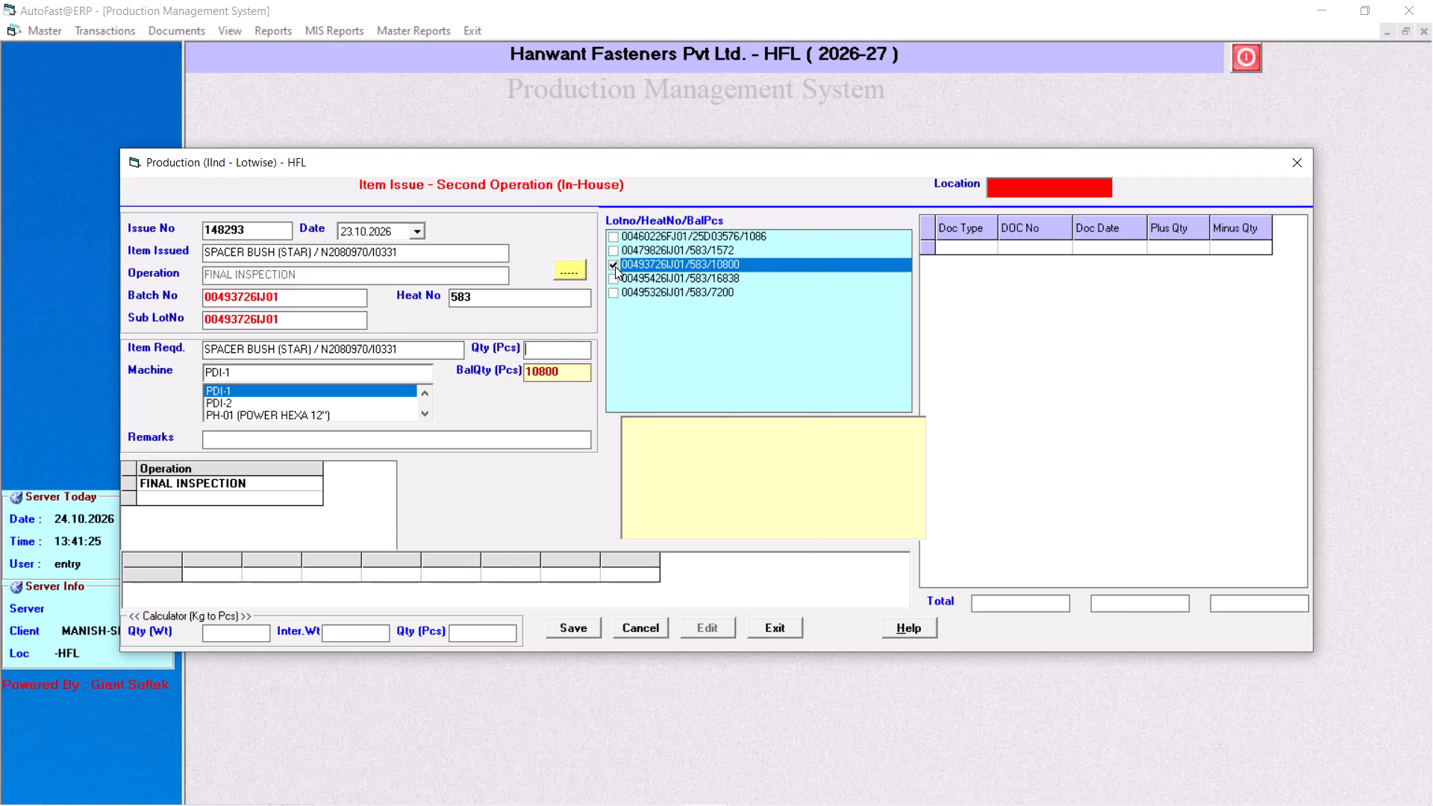
{"action": "key", "text": "Right"}
{"action": "key", "text": "BackSpace"}
{"action": "key", "text": "Right"}
{"action": "key", "text": "BackSpace"}
{"action": "type", "text": "7692"}
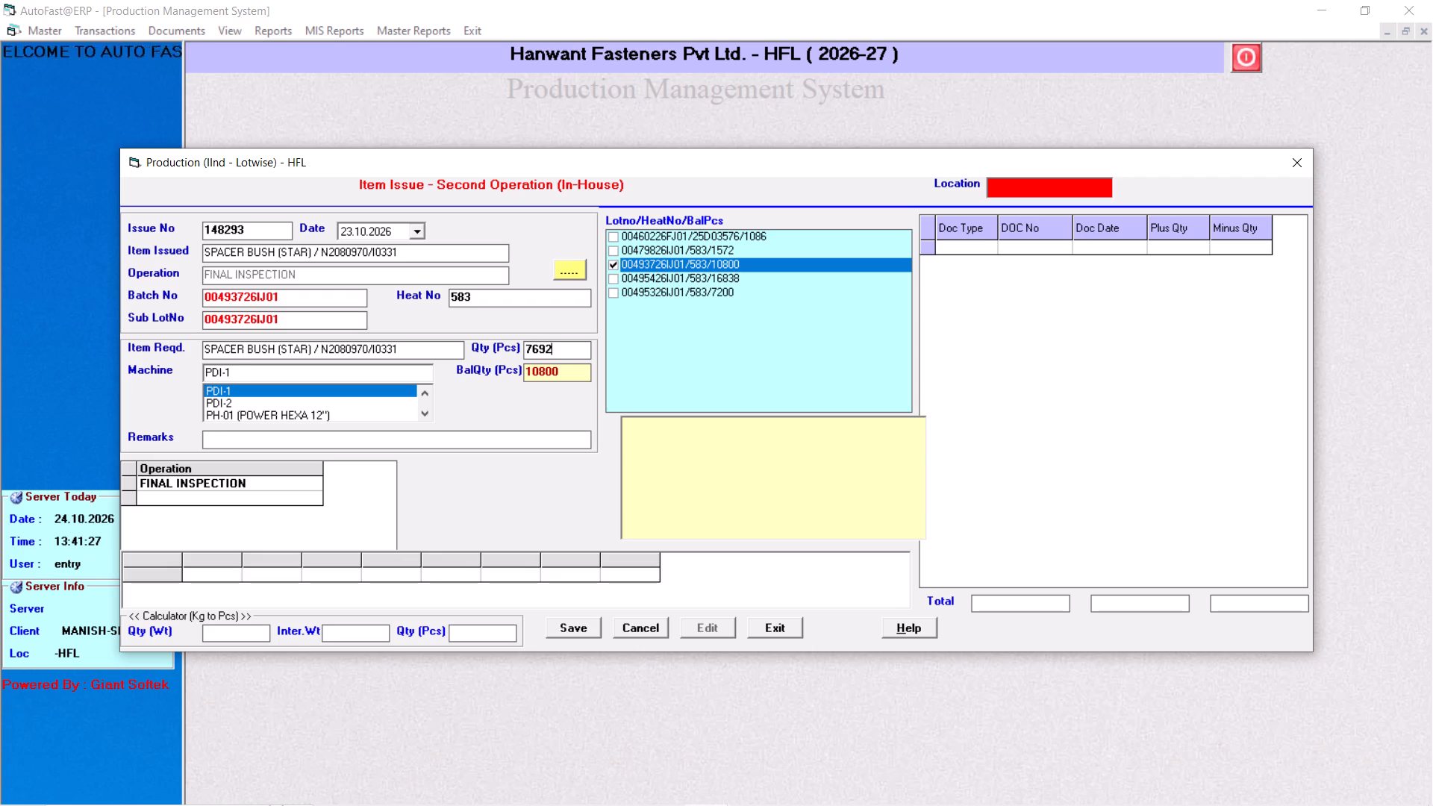
{"action": "key", "text": "Return"}
{"action": "key", "text": "Return"}
{"action": "key", "text": "Return"}
{"action": "key", "text": "Return"}
{"action": "key", "text": "Return"}
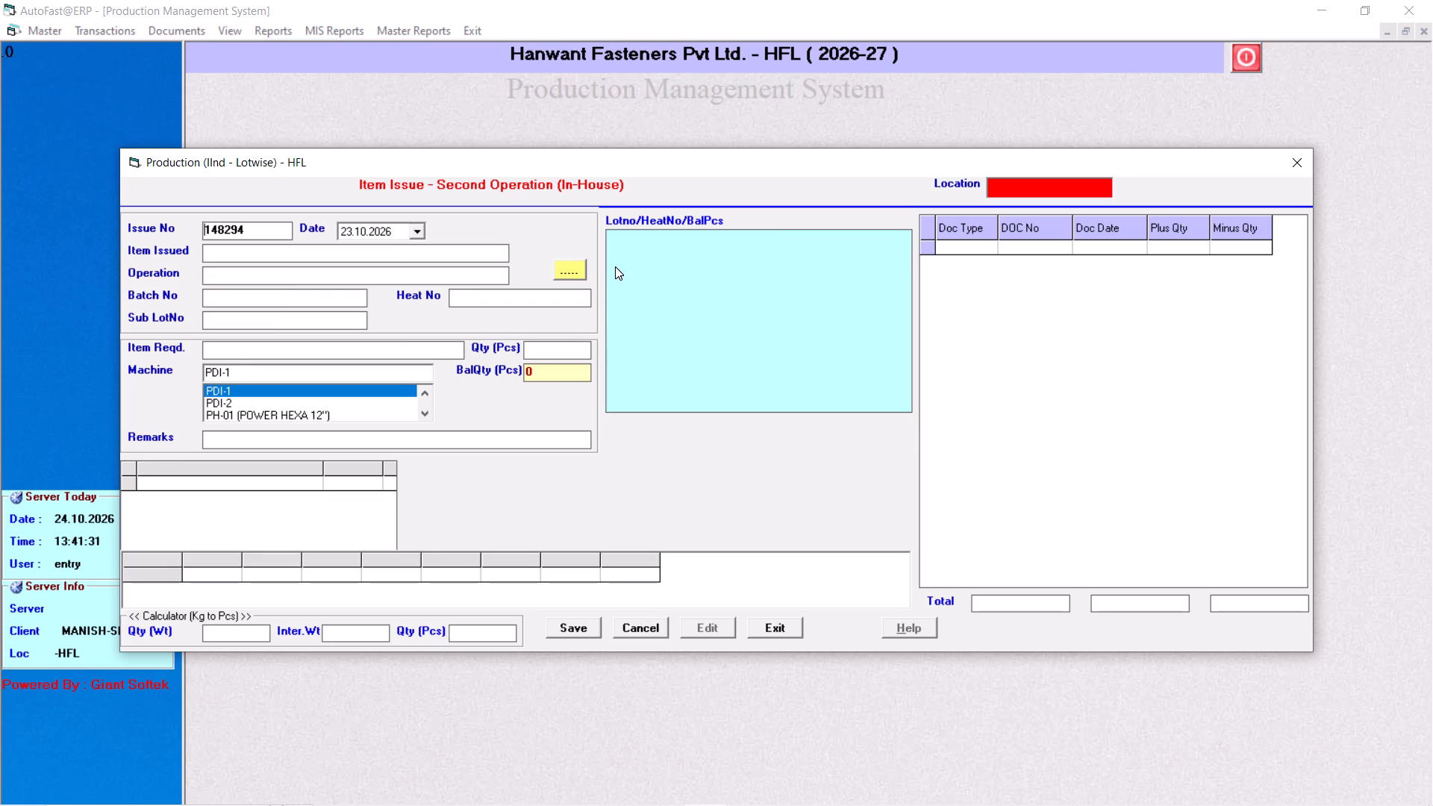
Start another entry dated 23.10.2026, search %spacer and choose SPACER BUSH (STAR) / N2080970/I0331 as the issued item.
{"action": "key", "text": "Return"}
{"action": "key", "text": "Return"}
{"action": "key", "text": "shift+Return"}
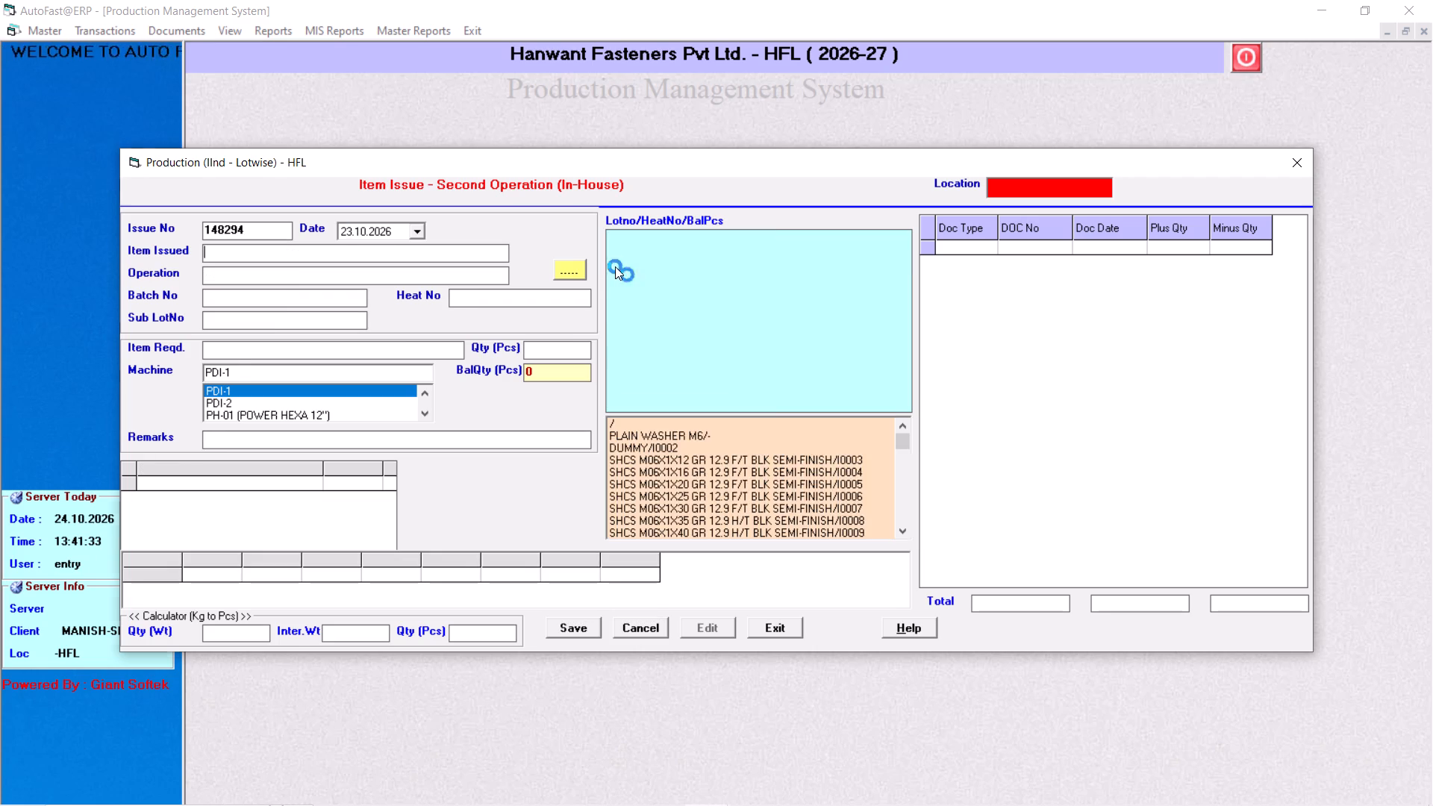
{"action": "key", "text": "shift+Return"}
{"action": "type", "text": "%spacer"}
{"action": "key", "text": "Down"}
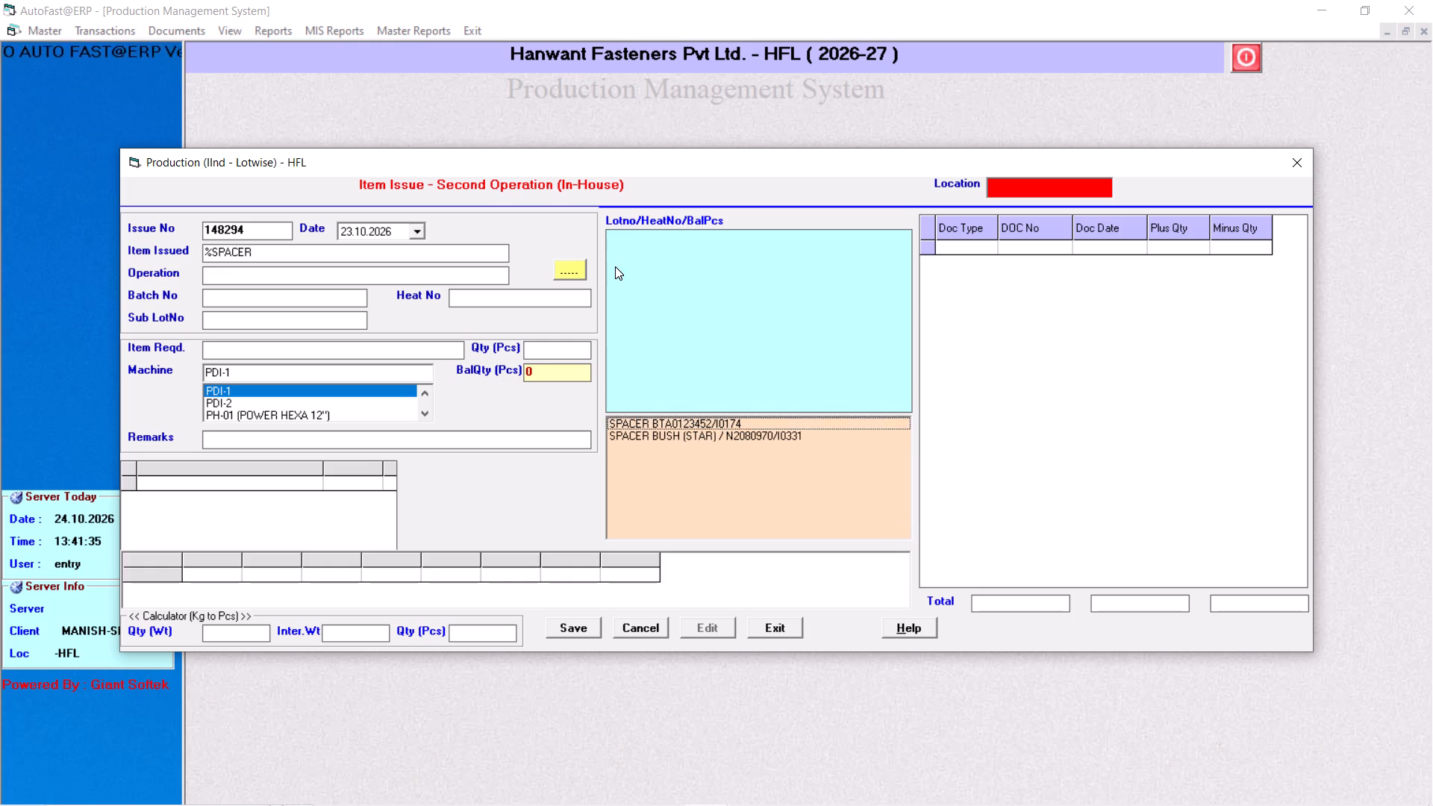
{"action": "key", "text": "Down"}
{"action": "key", "text": "Down"}
{"action": "key", "text": "Return"}
{"action": "key", "text": "Return"}
Set the operation of this third spacer bush issue to FINAL INSPECTION.
{"action": "key", "text": "Down"}
{"action": "key", "text": "Down"}
{"action": "key", "text": "Down"}
{"action": "key", "text": "Down"}
{"action": "key", "text": "Down"}
{"action": "key", "text": "Down"}
{"action": "key", "text": "Down"}
{"action": "key", "text": "Down"}
{"action": "key", "text": "Down"}
{"action": "key", "text": "Down"}
{"action": "key", "text": "Down"}
{"action": "key", "text": "Down"}
{"action": "key", "text": "Down"}
{"action": "key", "text": "Down"}
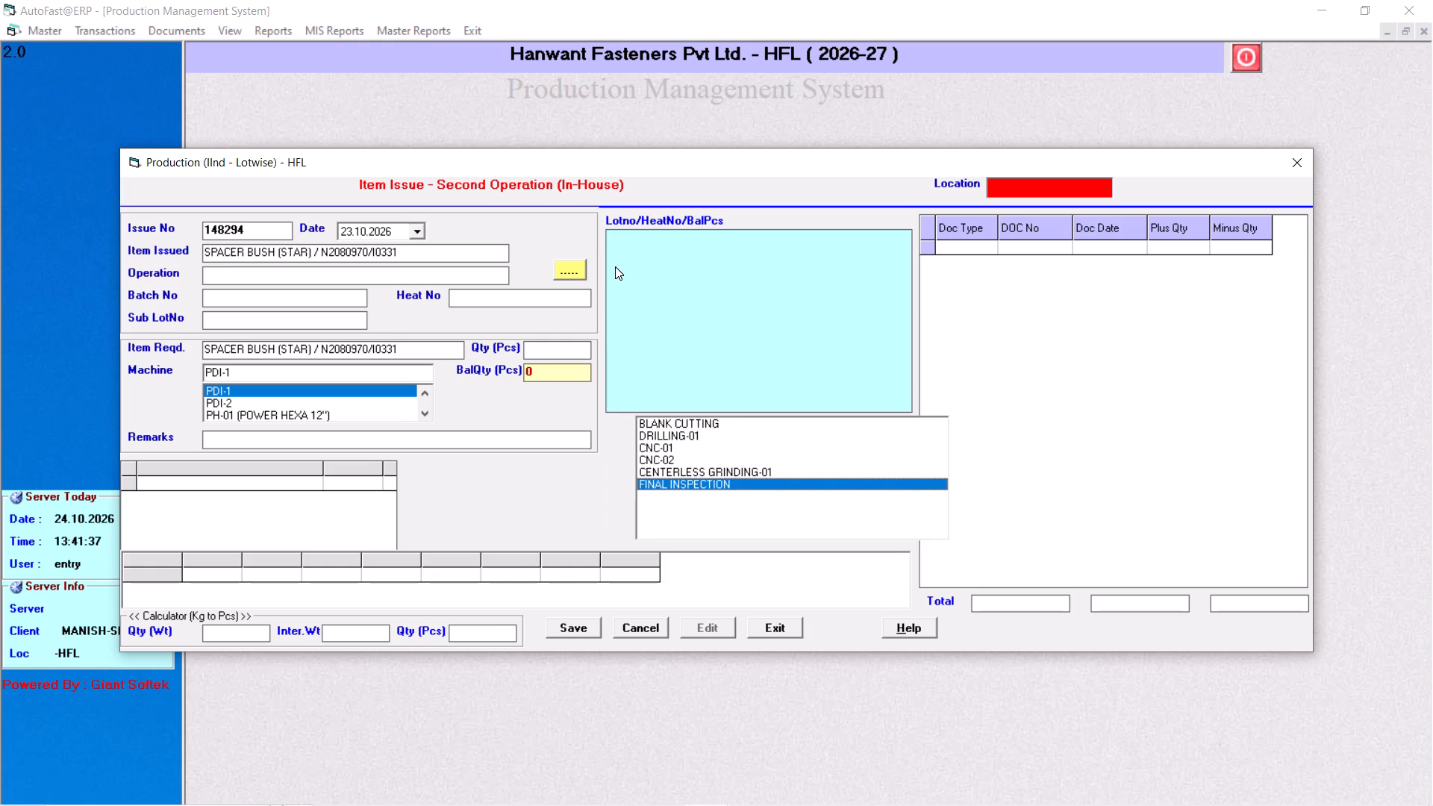
{"action": "key", "text": "Return"}
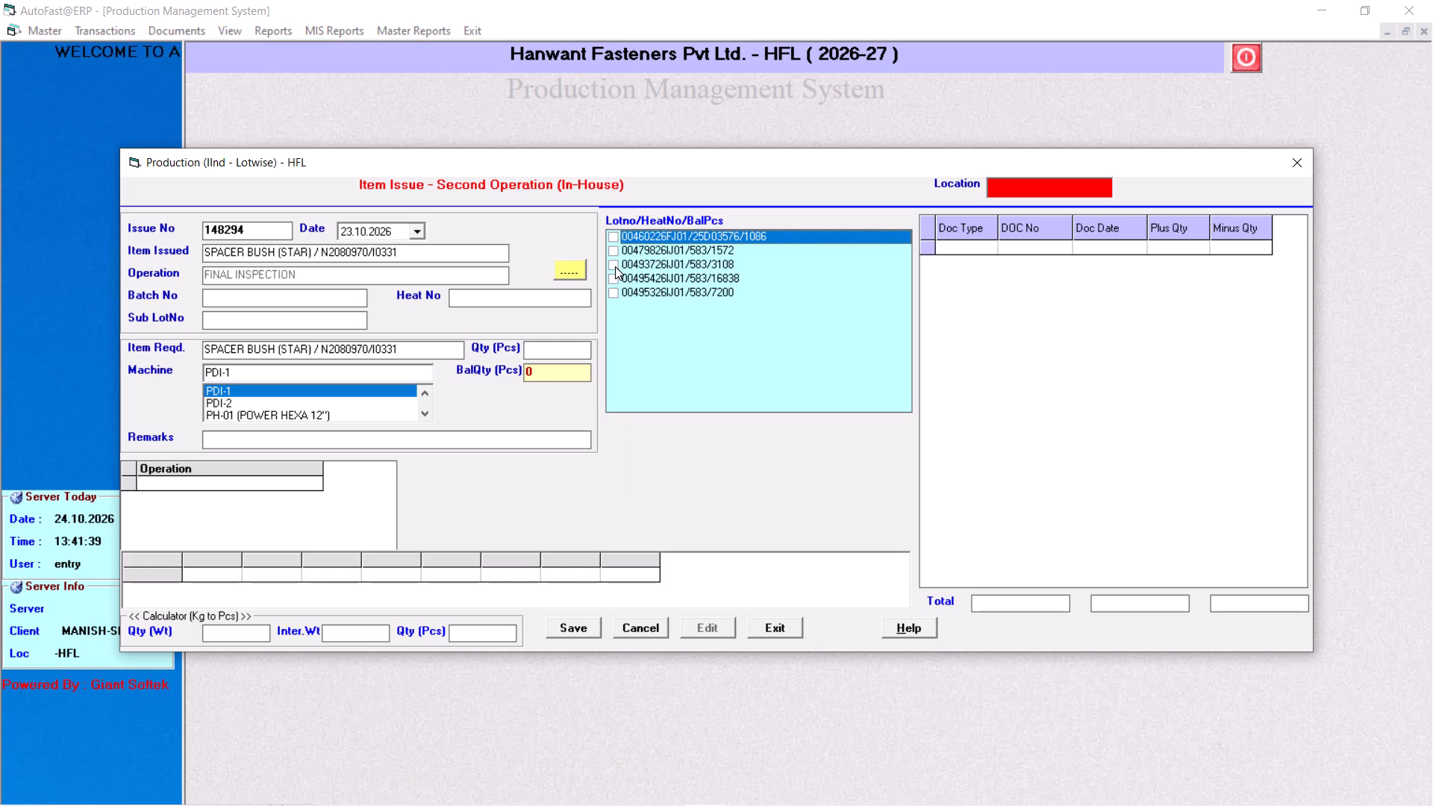
Pick spacer bush lot 00495426IJ01 with heat number 583 and set the quantity to 7196 pcs.
{"action": "left_click", "coordinate": [611, 284]}
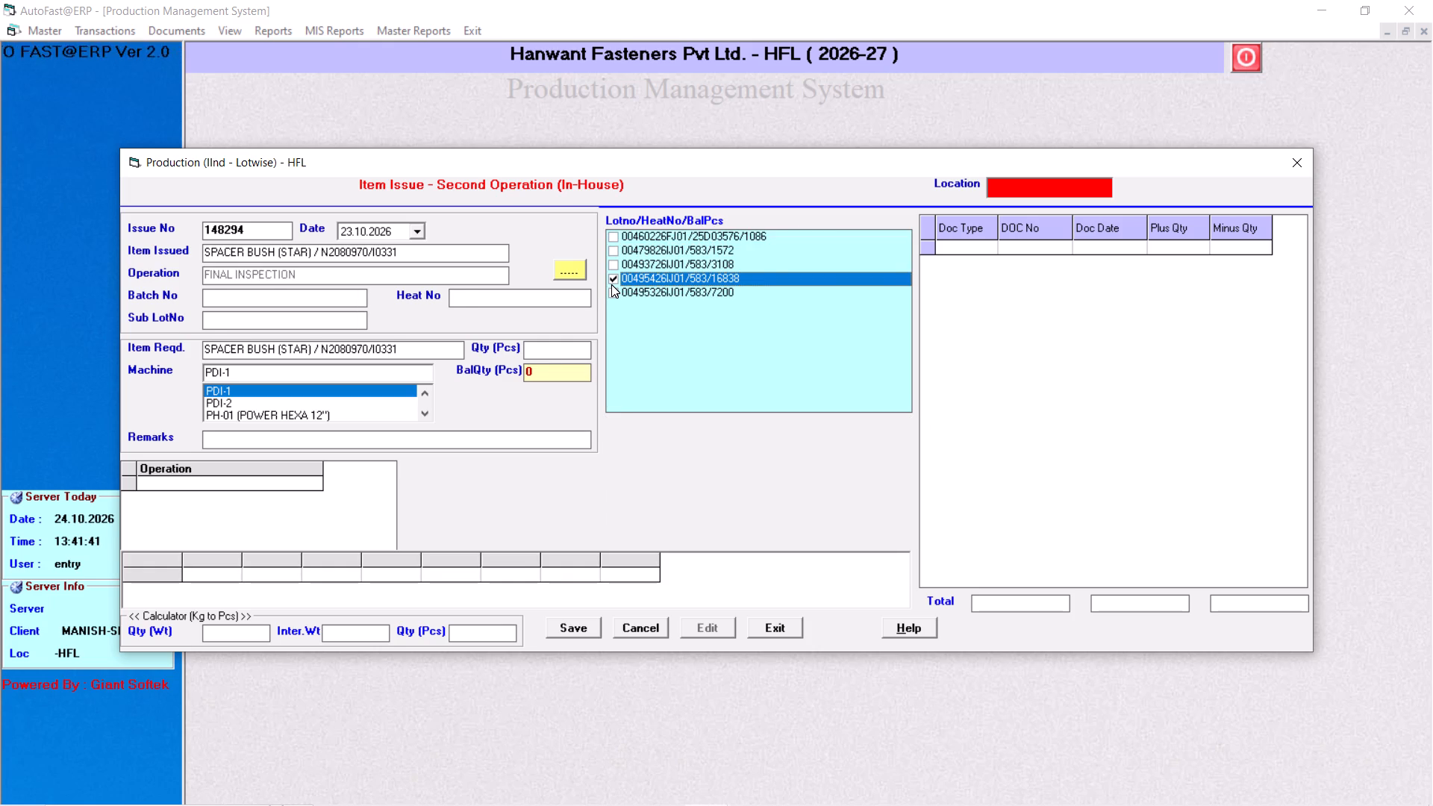
{"action": "key", "text": "Return"}
{"action": "key", "text": "Return"}
{"action": "key", "text": "BackSpace"}
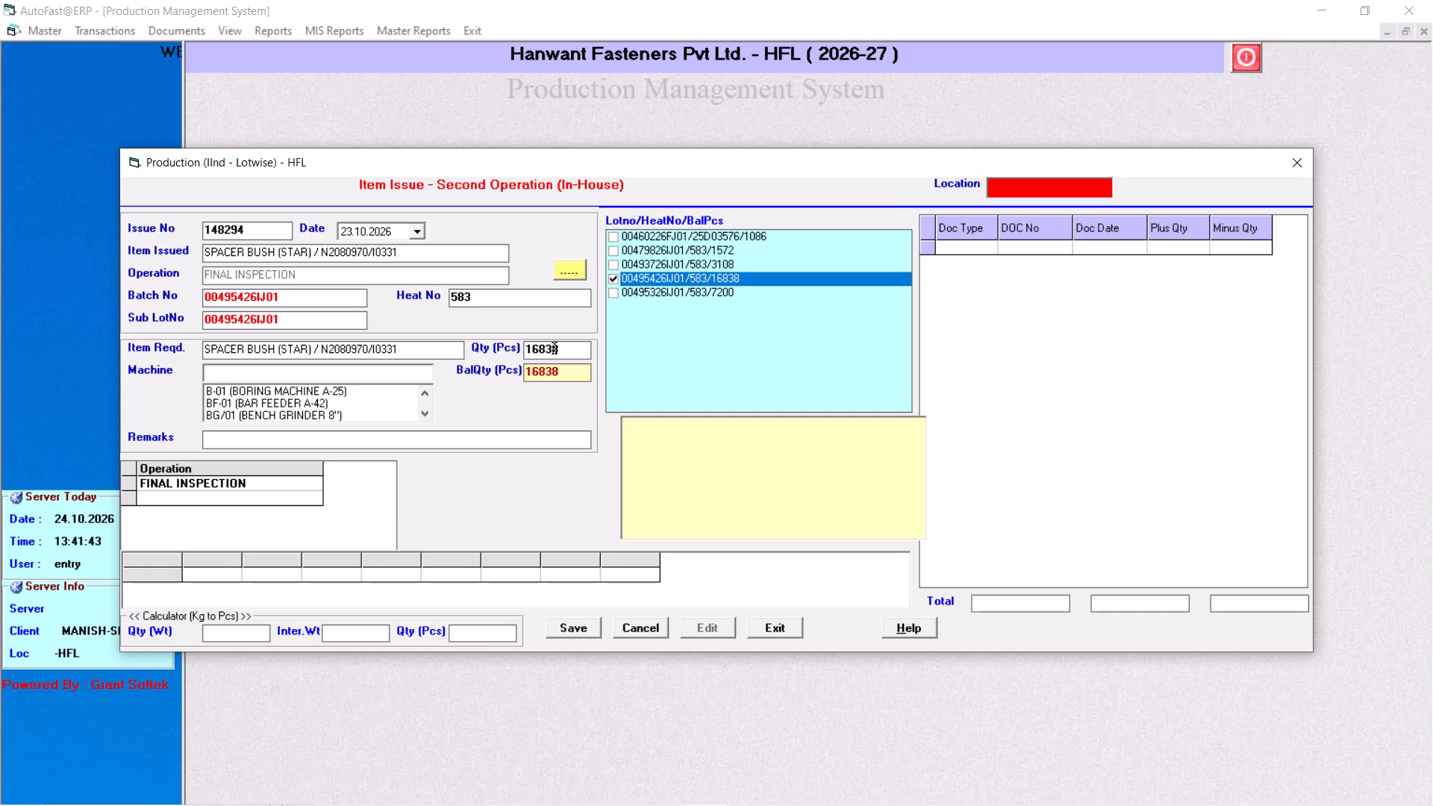
{"action": "left_click", "coordinate": [564, 356]}
{"action": "left_click", "coordinate": [553, 349]}
{"action": "left_click", "coordinate": [558, 352]}
{"action": "key", "text": "BackSpace"}
{"action": "key", "text": "BackSpace"}
{"action": "key", "text": "BackSpace"}
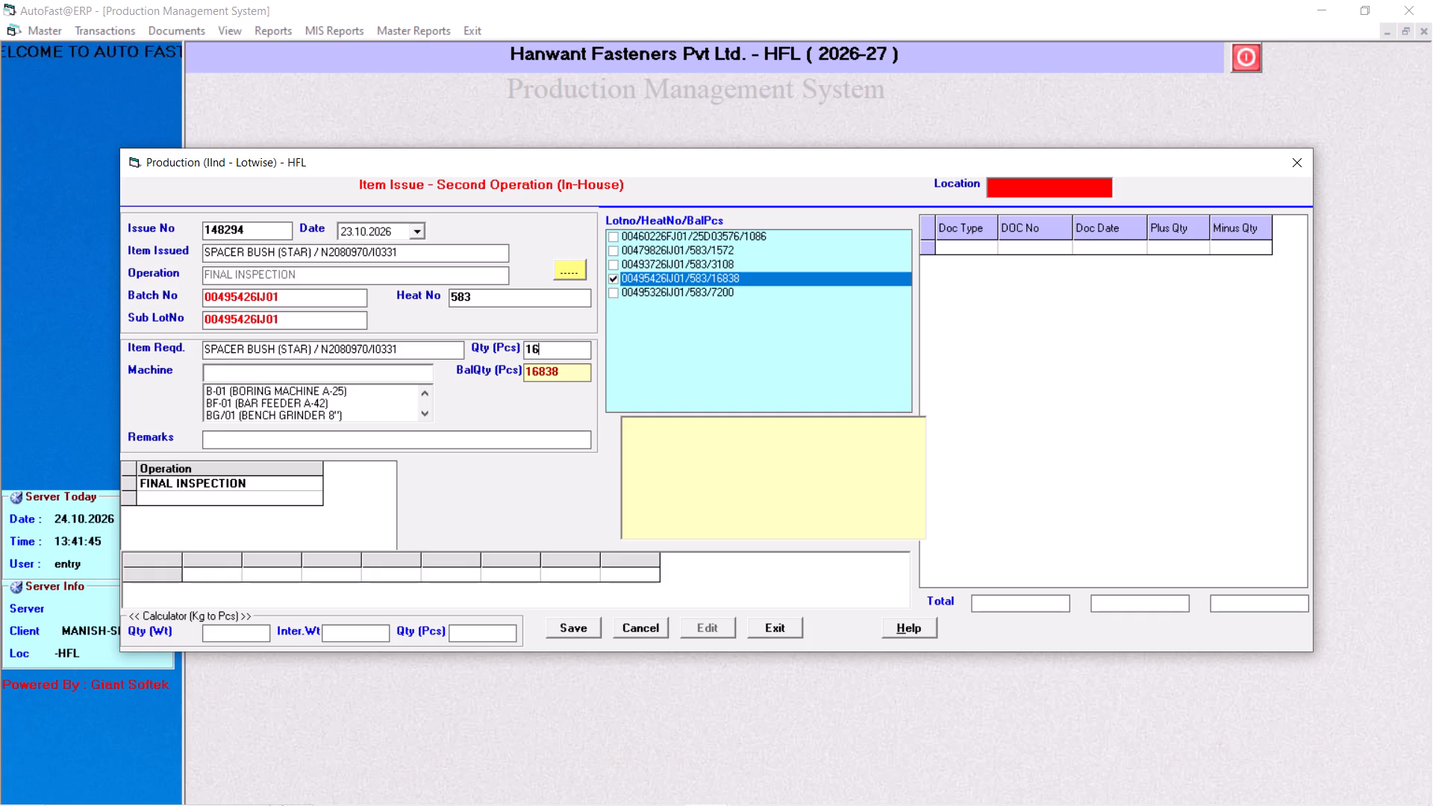
{"action": "key", "text": "BackSpace"}
{"action": "key", "text": "BackSpace"}
{"action": "key", "text": "BackSpace"}
{"action": "key", "text": "BackSpace"}
{"action": "key", "text": "BackSpace"}
{"action": "type", "text": "7196"}
{"action": "key", "text": "Return"}
Set the machine of this spacer bush issue to PDI-1 and save the entry.
{"action": "type", "text": "pdi-"}
{"action": "key", "text": "Down"}
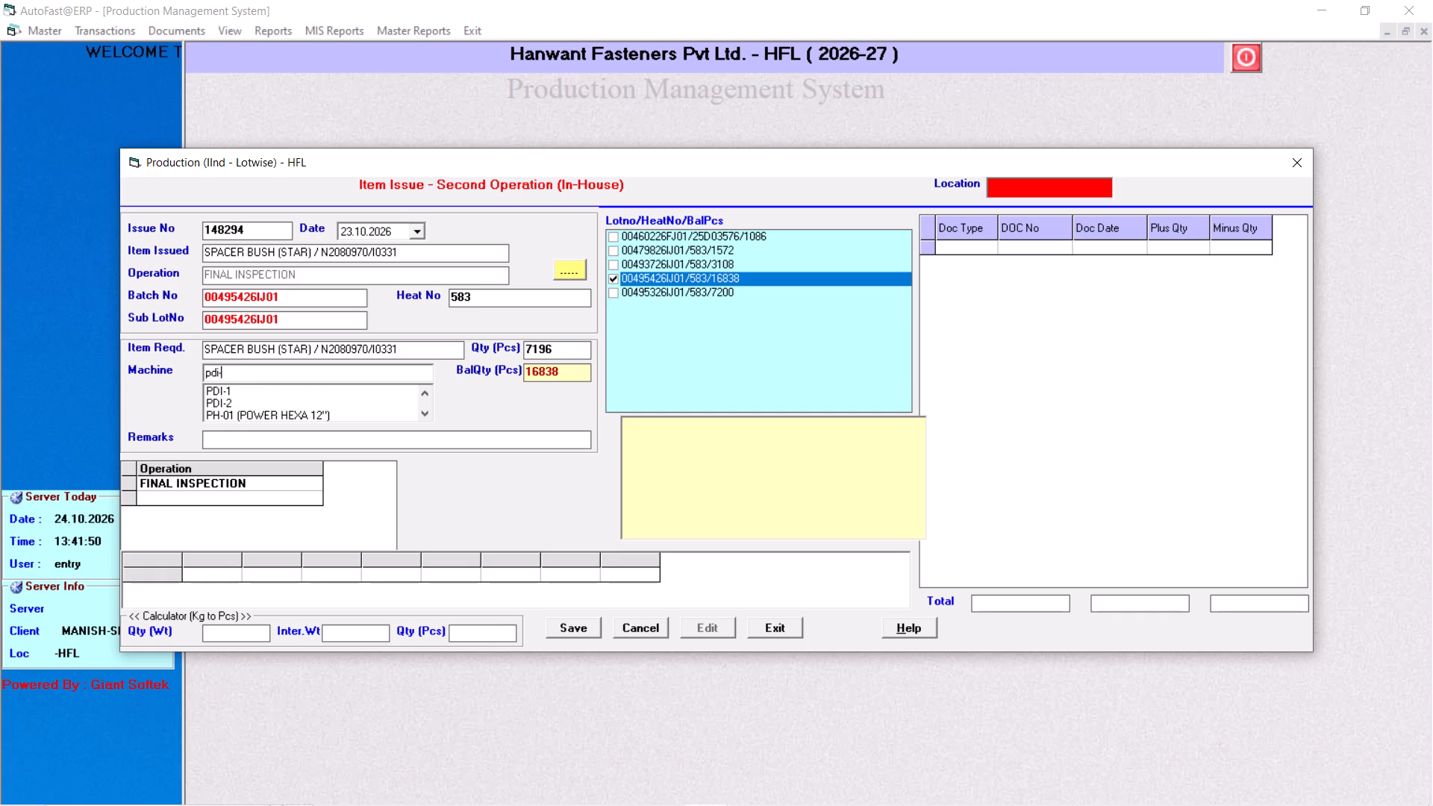
{"action": "key", "text": "Return"}
{"action": "key", "text": "Return"}
{"action": "key", "text": "Return"}
{"action": "key", "text": "Return"}
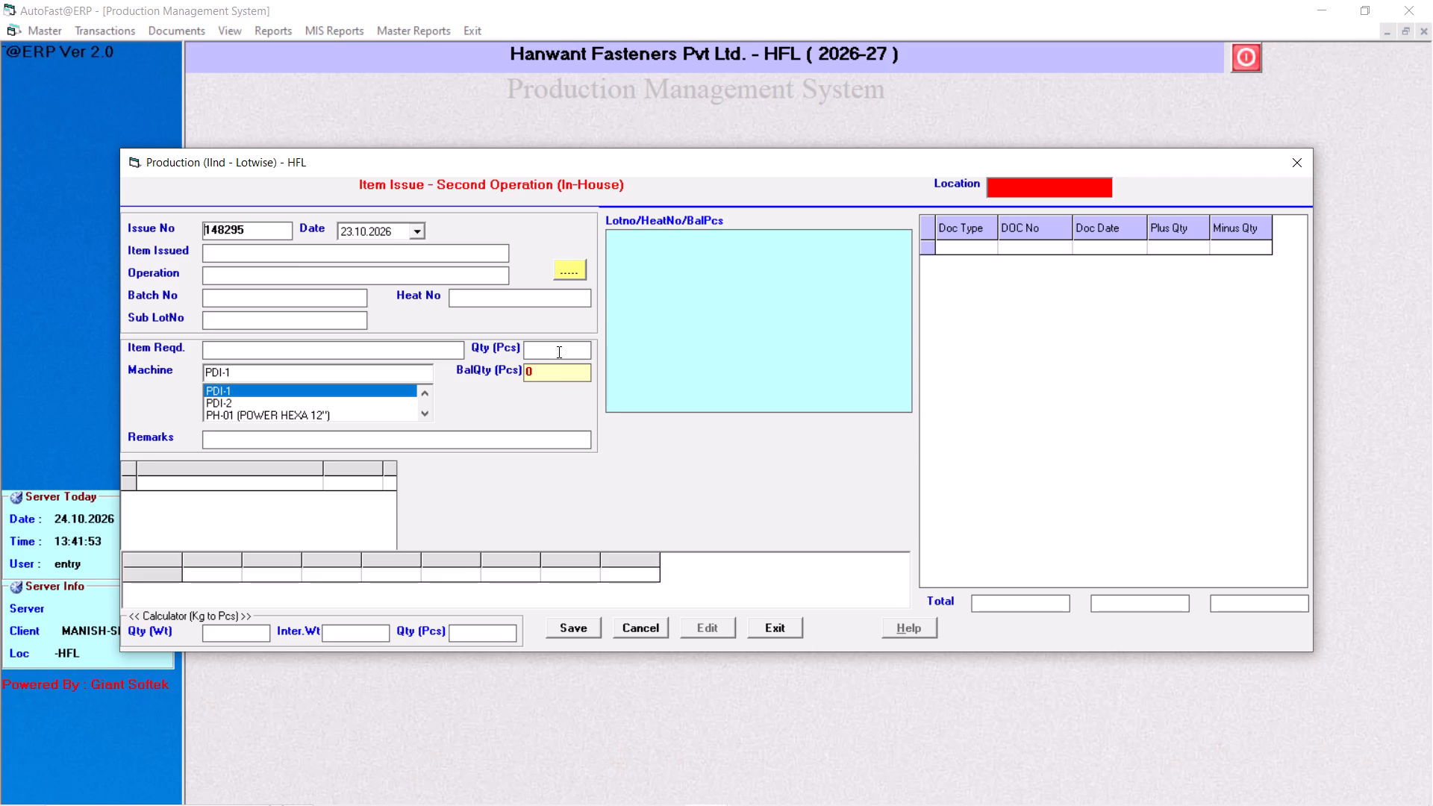
Close the second-operation item issue form and open the preliminary second-operation production form.
{"action": "left_click", "coordinate": [1283, 172]}
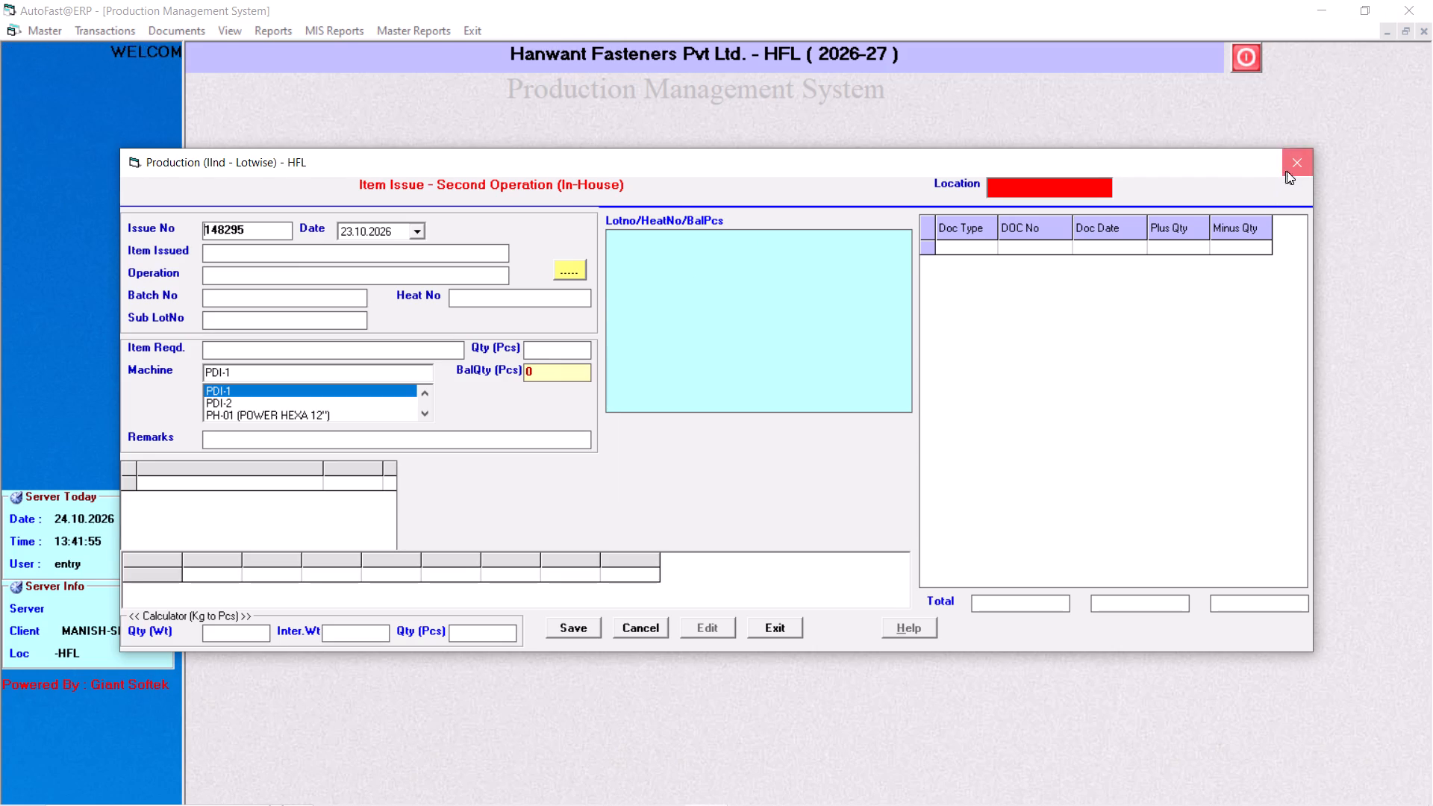
{"action": "left_click", "coordinate": [110, 28]}
{"action": "left_click", "coordinate": [217, 231]}
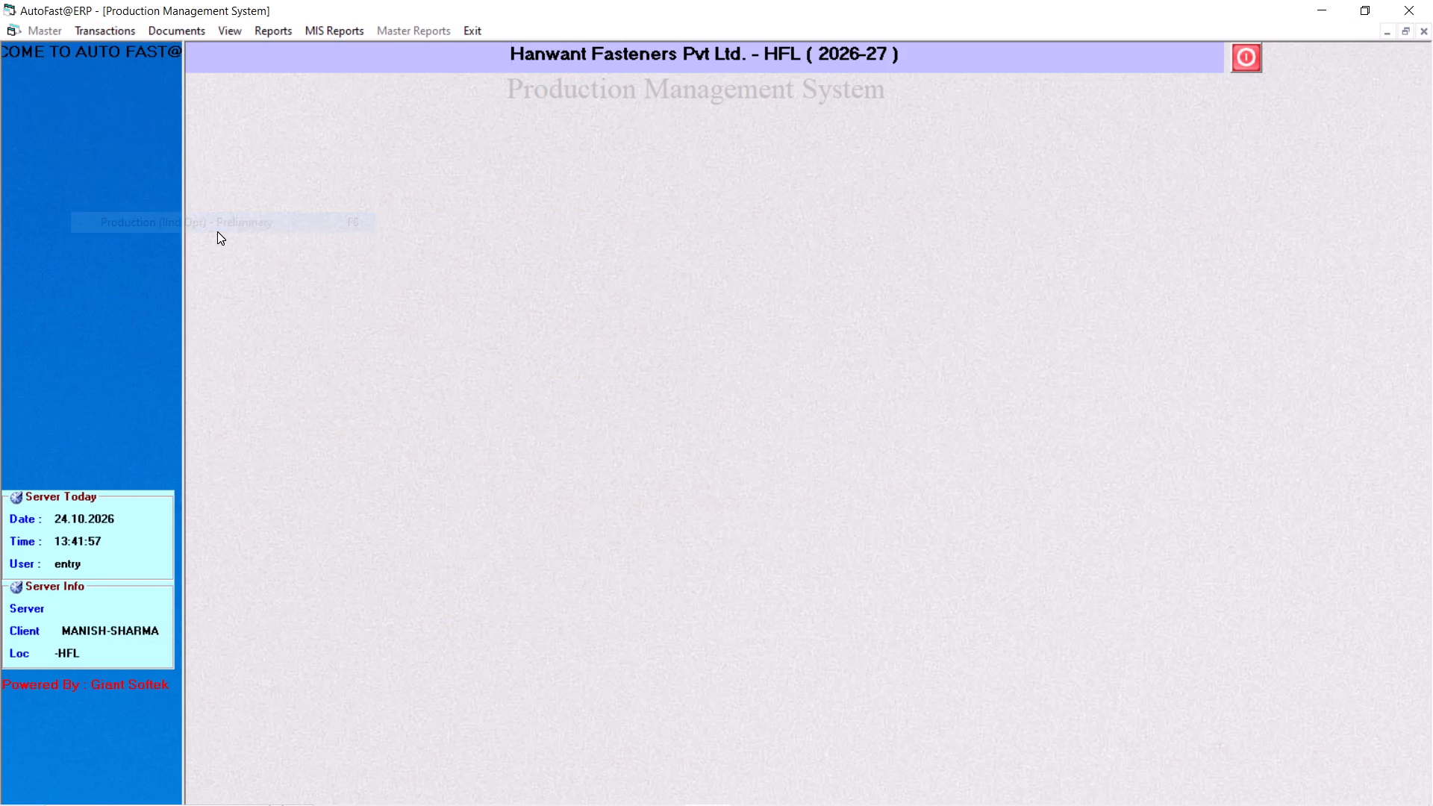
Start a production entry dated 23.10.2026 with shift A, 8 total hours and issue number 148283.
{"action": "key", "text": "Return"}
{"action": "key", "text": "Down"}
{"action": "key", "text": "Return"}
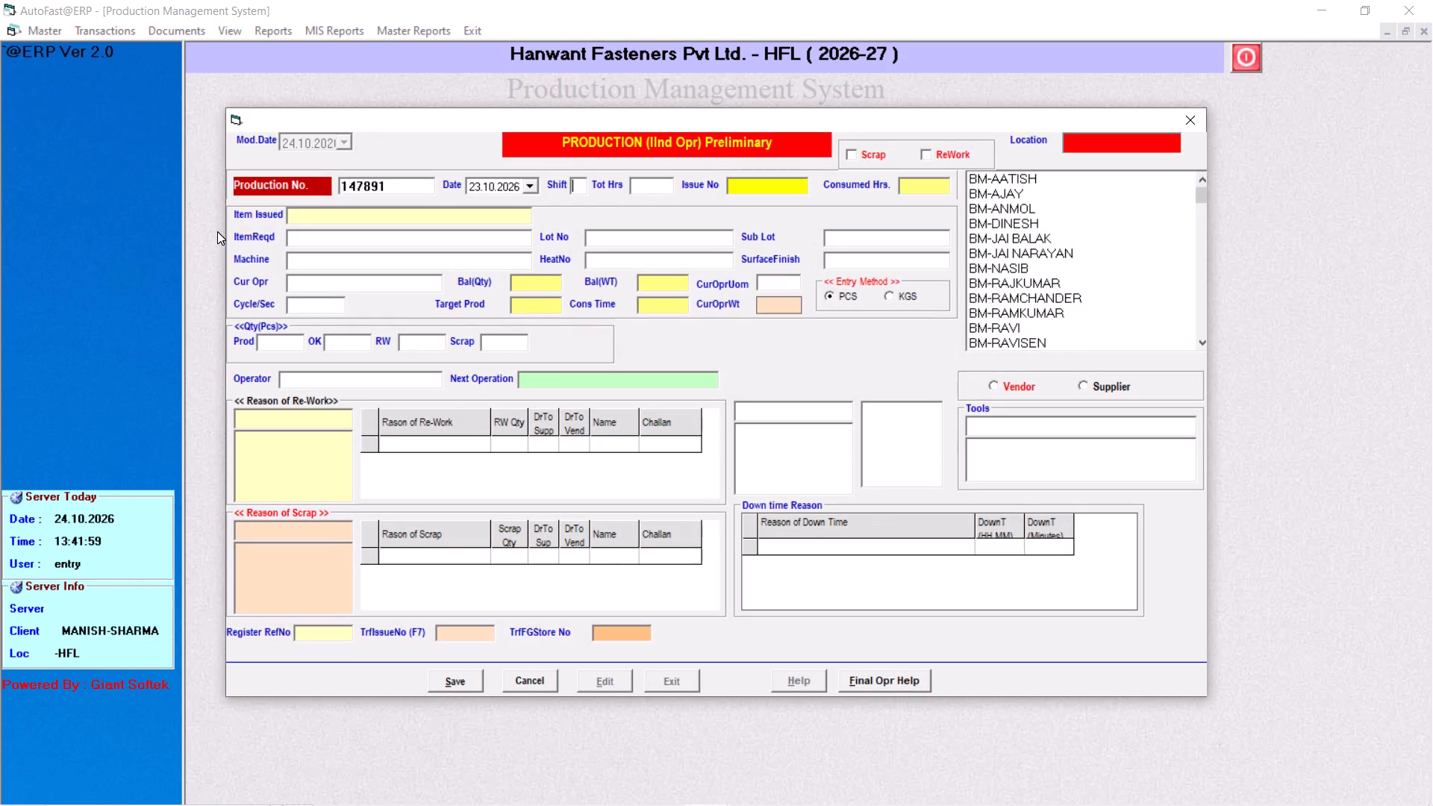
{"action": "key", "text": "a"}
{"action": "key", "text": "Return"}
{"action": "key", "text": "8"}
{"action": "key", "text": "Return"}
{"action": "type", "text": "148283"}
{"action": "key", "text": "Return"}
Keep the lot and machine details of the shaft issue and set its cycle time to 1 second.
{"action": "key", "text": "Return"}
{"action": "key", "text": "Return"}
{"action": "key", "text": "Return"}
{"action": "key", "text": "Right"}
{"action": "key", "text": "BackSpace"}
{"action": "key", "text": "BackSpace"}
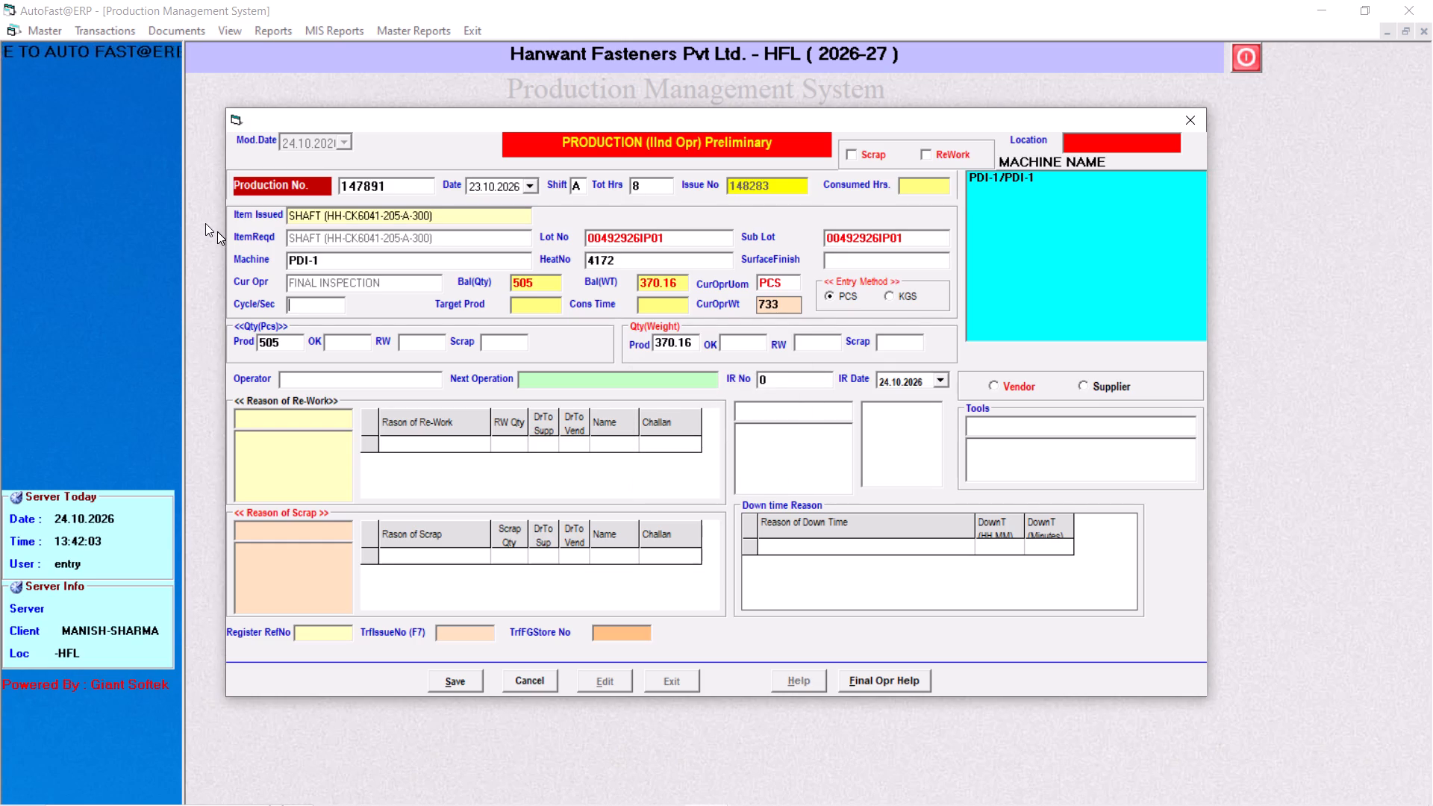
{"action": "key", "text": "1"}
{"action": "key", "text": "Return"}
Set the OK quantity of the shaft production to 500 pcs.
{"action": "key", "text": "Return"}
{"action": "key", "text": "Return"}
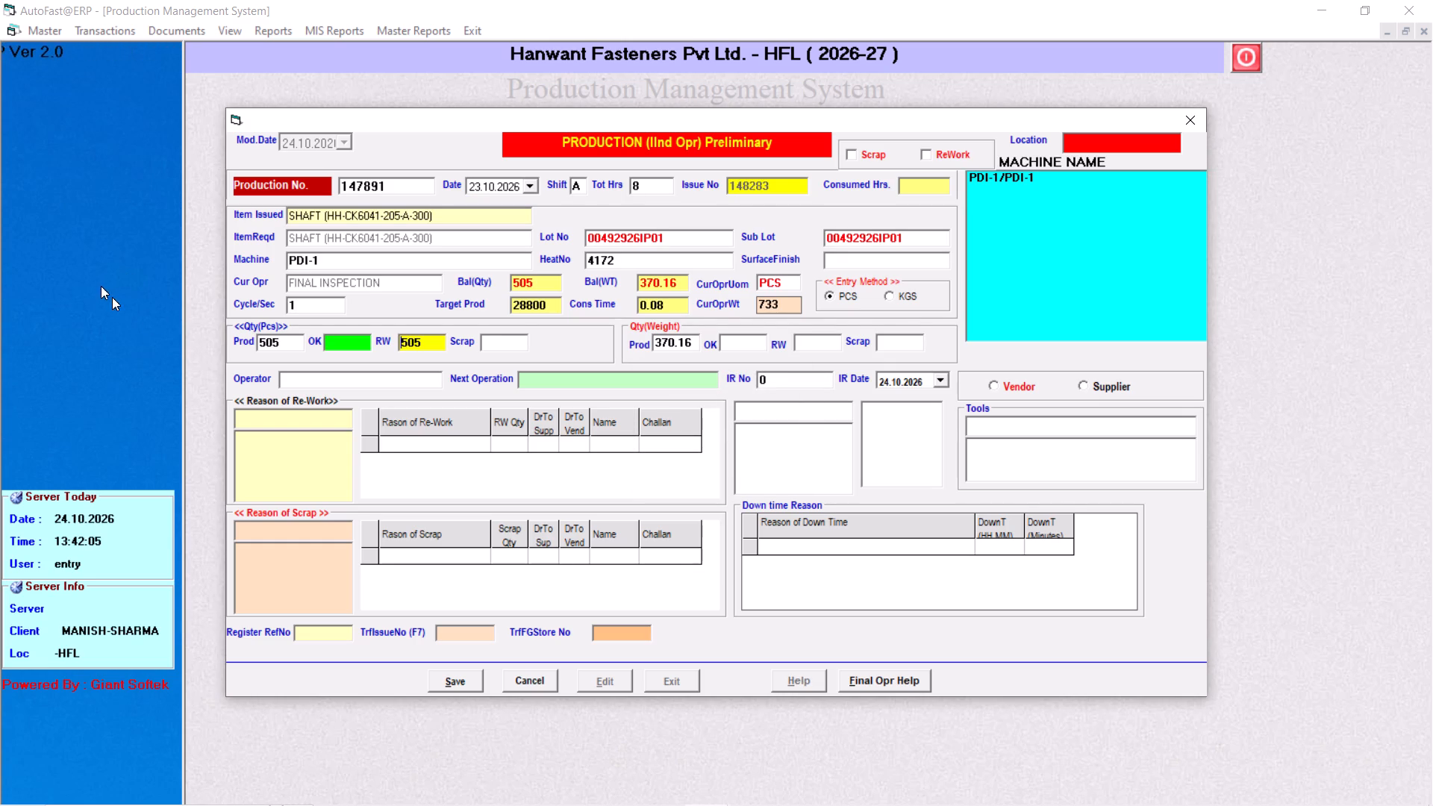
{"action": "left_click", "coordinate": [341, 345]}
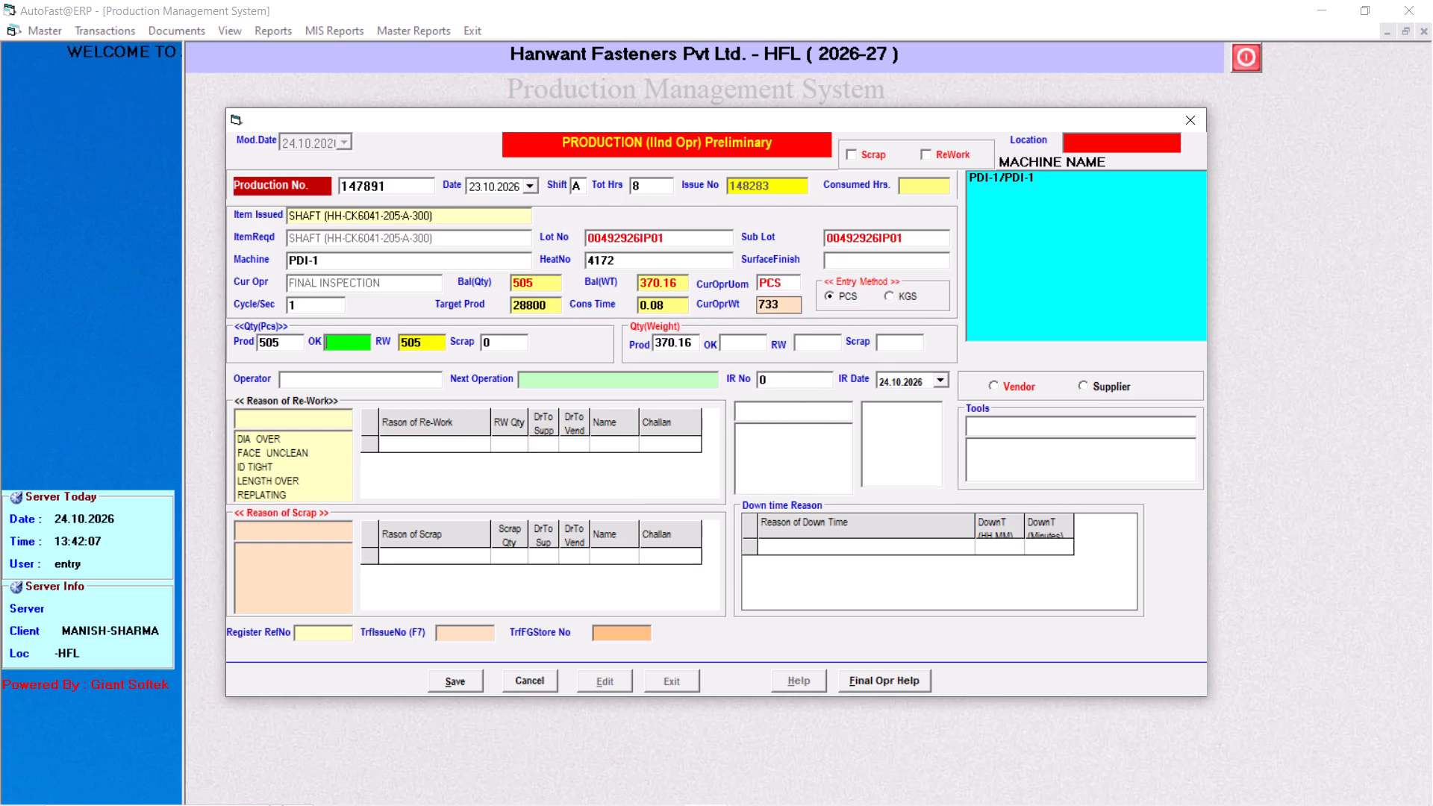
{"action": "type", "text": "500"}
{"action": "key", "text": "Return"}
{"action": "key", "text": "Return"}
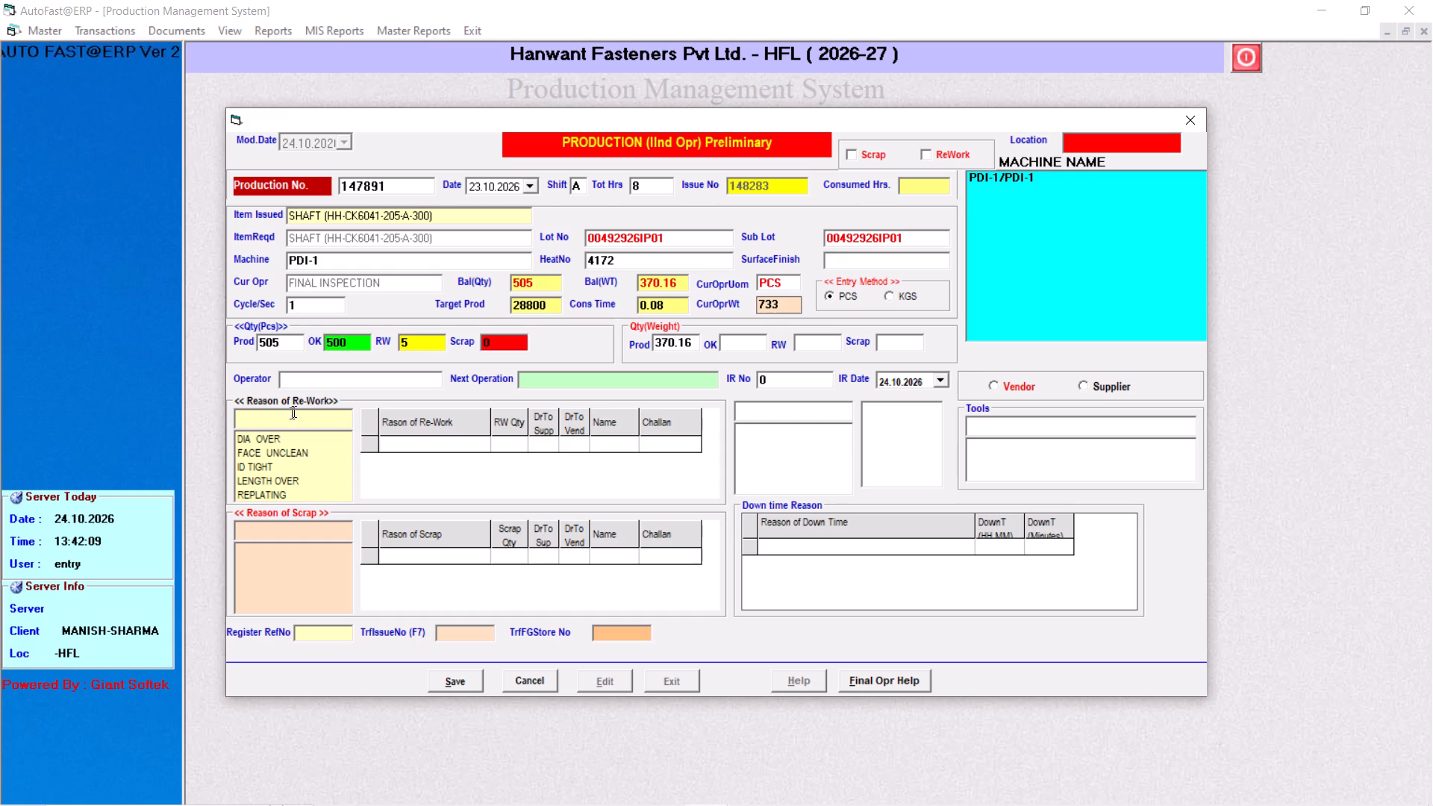
Clear the rework quantity of the shaft so that the remaining 5 pcs are booked as scrap.
{"action": "left_click", "coordinate": [422, 348]}
{"action": "key", "text": "BackSpace"}
{"action": "key", "text": "BackSpace"}
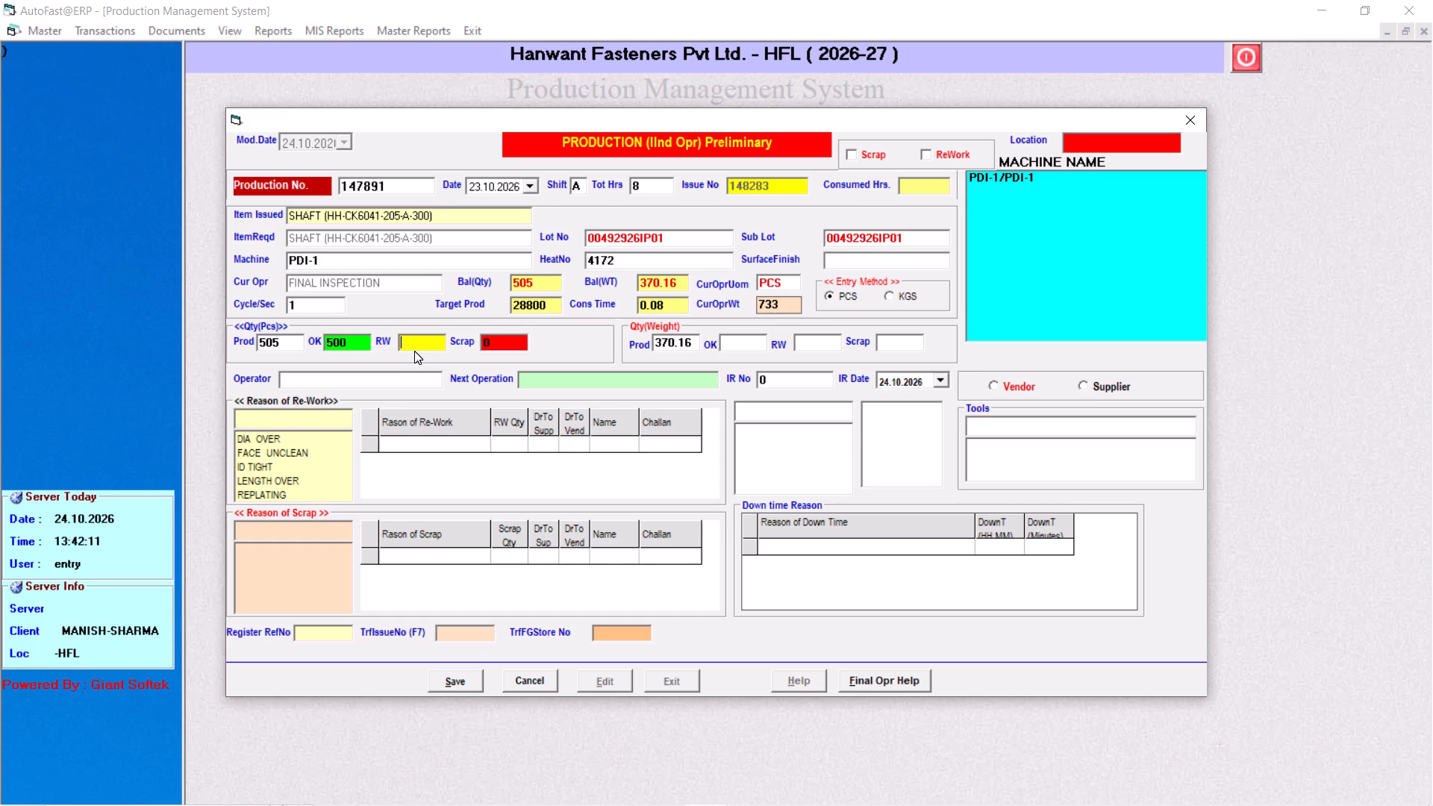
{"action": "key", "text": "Return"}
{"action": "key", "text": "Return"}
{"action": "key", "text": "Return"}
{"action": "key", "text": "Return"}
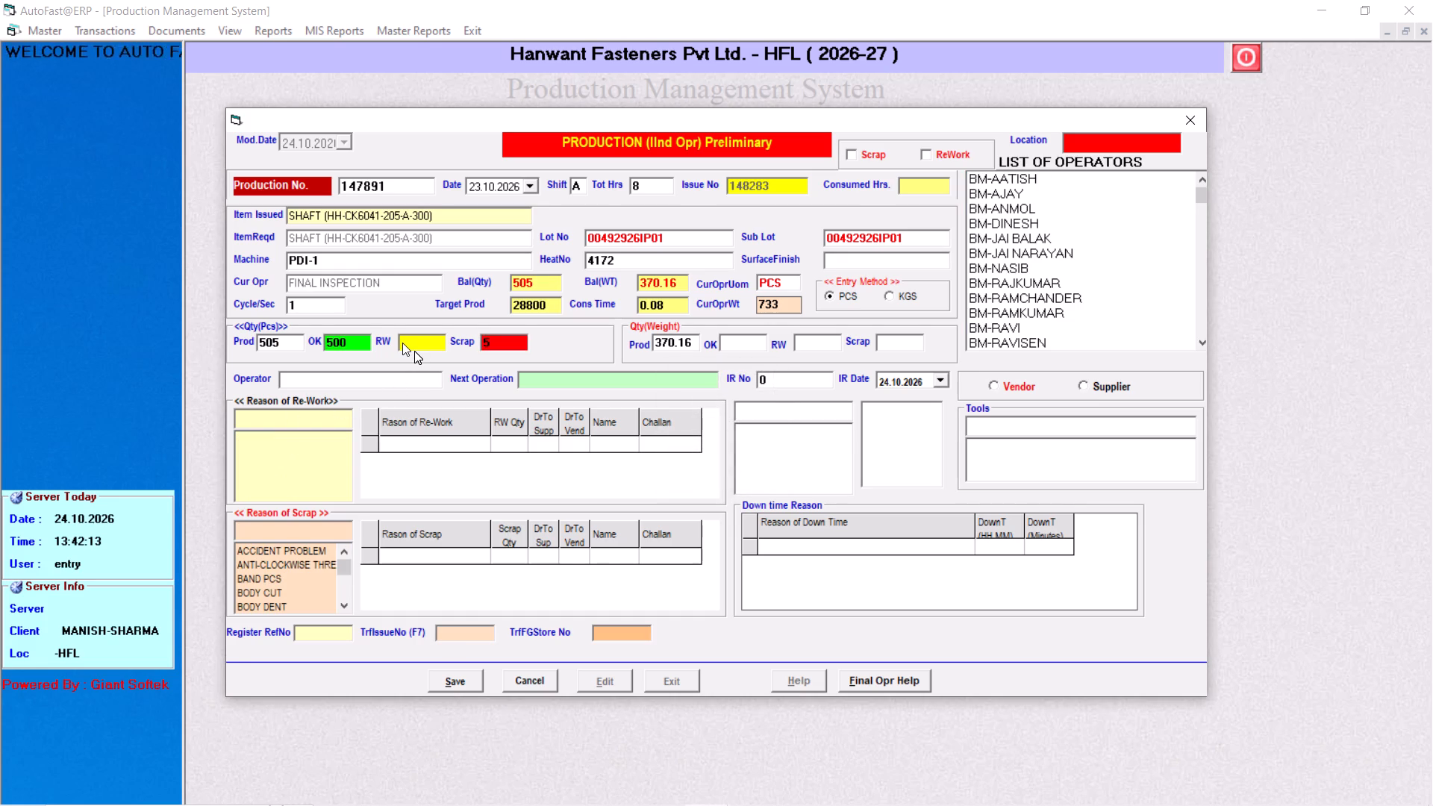
Record CRACK as the scrap reason for the shaft, with a scrap quantity of 5.
{"action": "type", "text": "cra"}
{"action": "key", "text": "Left"}
{"action": "key", "text": "Down"}
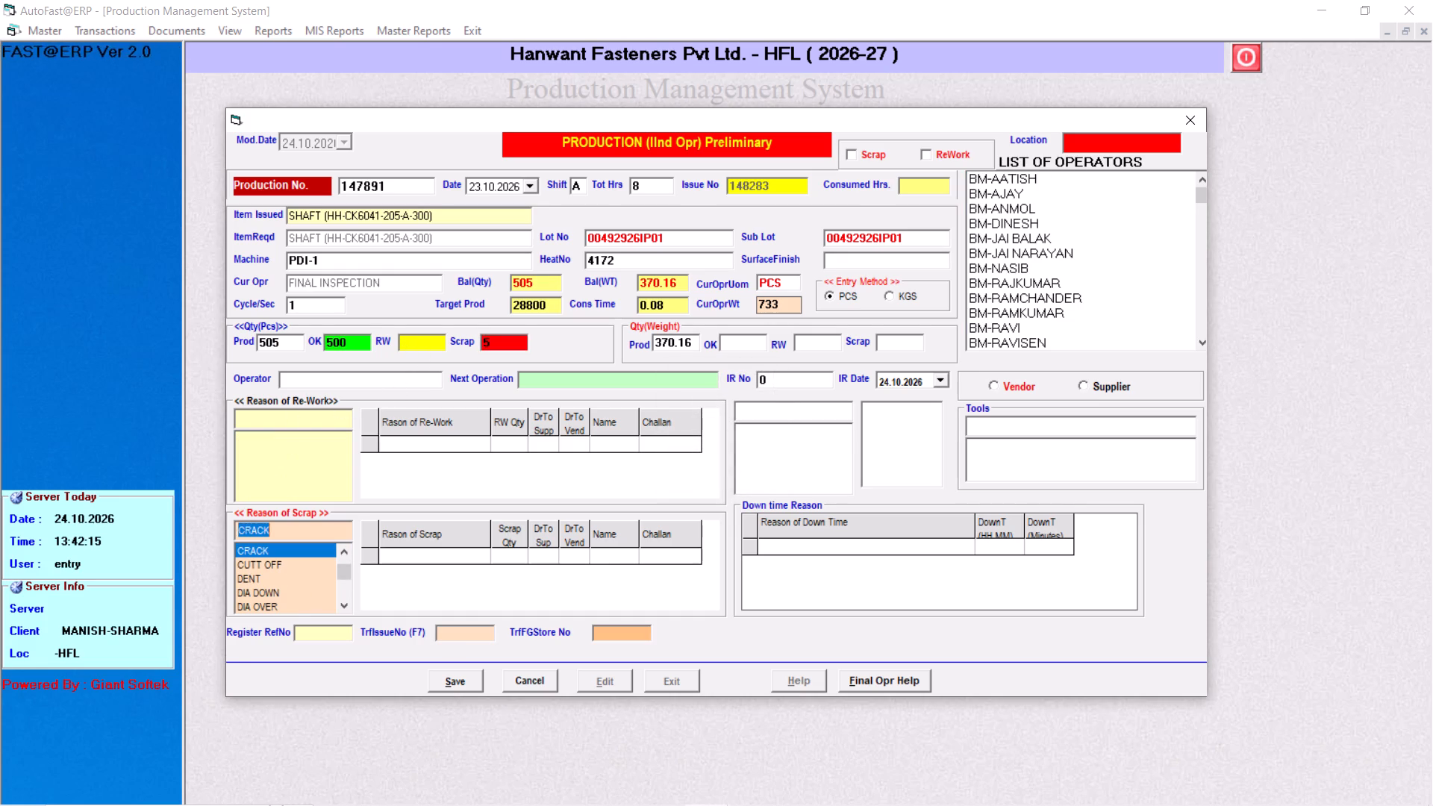
{"action": "key", "text": "Return"}
{"action": "key", "text": "5"}
{"action": "key", "text": "Return"}
Assign operator PDI-I RAVI, keep READY TO FG STORE as the next operation, and save the shaft production entry.
{"action": "type", "text": "pdi-"}
{"action": "key", "text": "Left"}
{"action": "key", "text": "Down"}
{"action": "key", "text": "Down"}
{"action": "key", "text": "Down"}
{"action": "key", "text": "Down"}
{"action": "key", "text": "Down"}
{"action": "key", "text": "Down"}
{"action": "key", "text": "Down"}
{"action": "key", "text": "Down"}
{"action": "key", "text": "Down"}
{"action": "key", "text": "Down"}
{"action": "key", "text": "Down"}
{"action": "key", "text": "Down"}
{"action": "key", "text": "Down"}
{"action": "key", "text": "Down"}
{"action": "key", "text": "Down"}
{"action": "key", "text": "Down"}
{"action": "key", "text": "Down"}
{"action": "key", "text": "Down"}
{"action": "key", "text": "Down"}
{"action": "key", "text": "Down"}
{"action": "key", "text": "Down"}
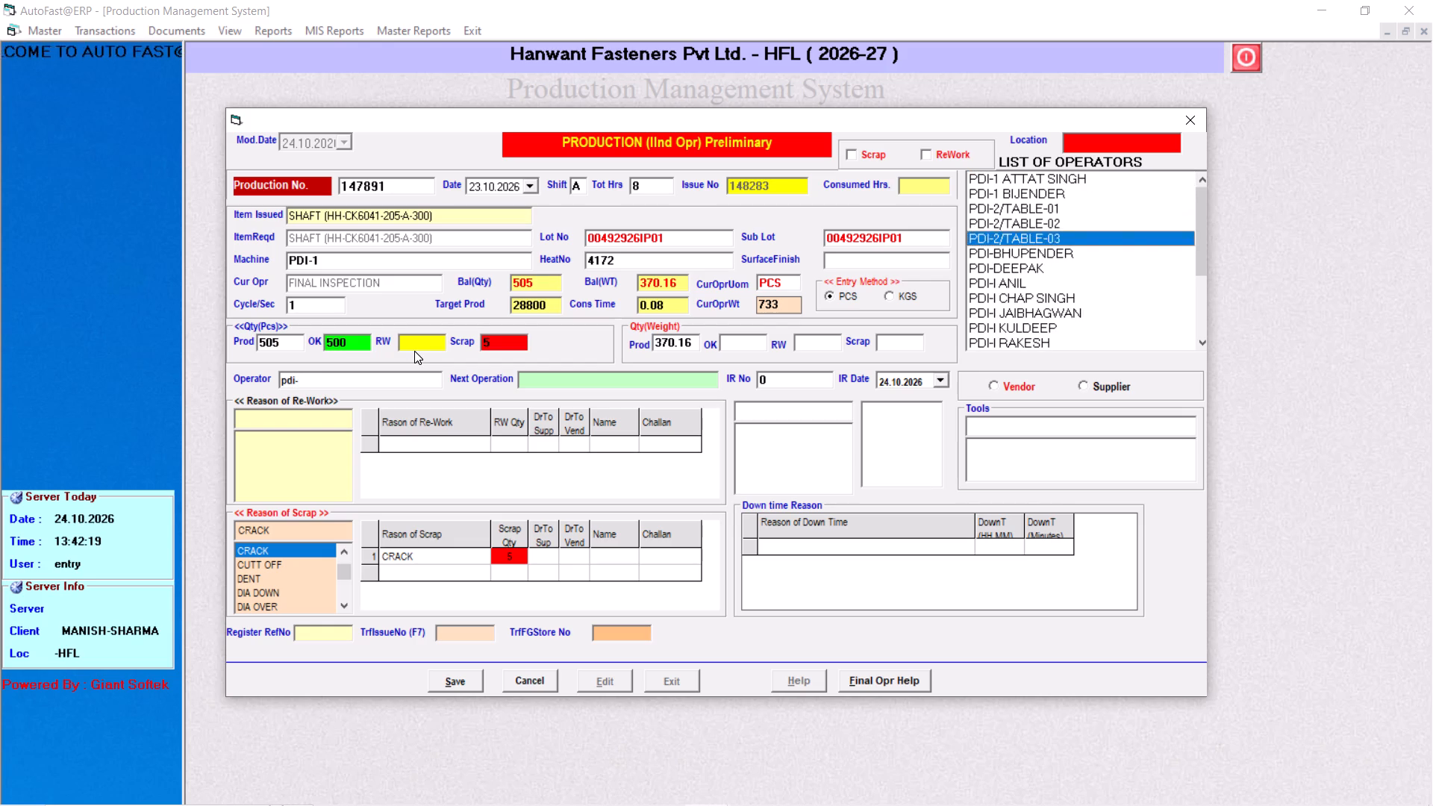
{"action": "key", "text": "Up"}
{"action": "key", "text": "Return"}
{"action": "key", "text": "Return"}
{"action": "key", "text": "Return"}
{"action": "key", "text": "Return"}
{"action": "key", "text": "Return"}
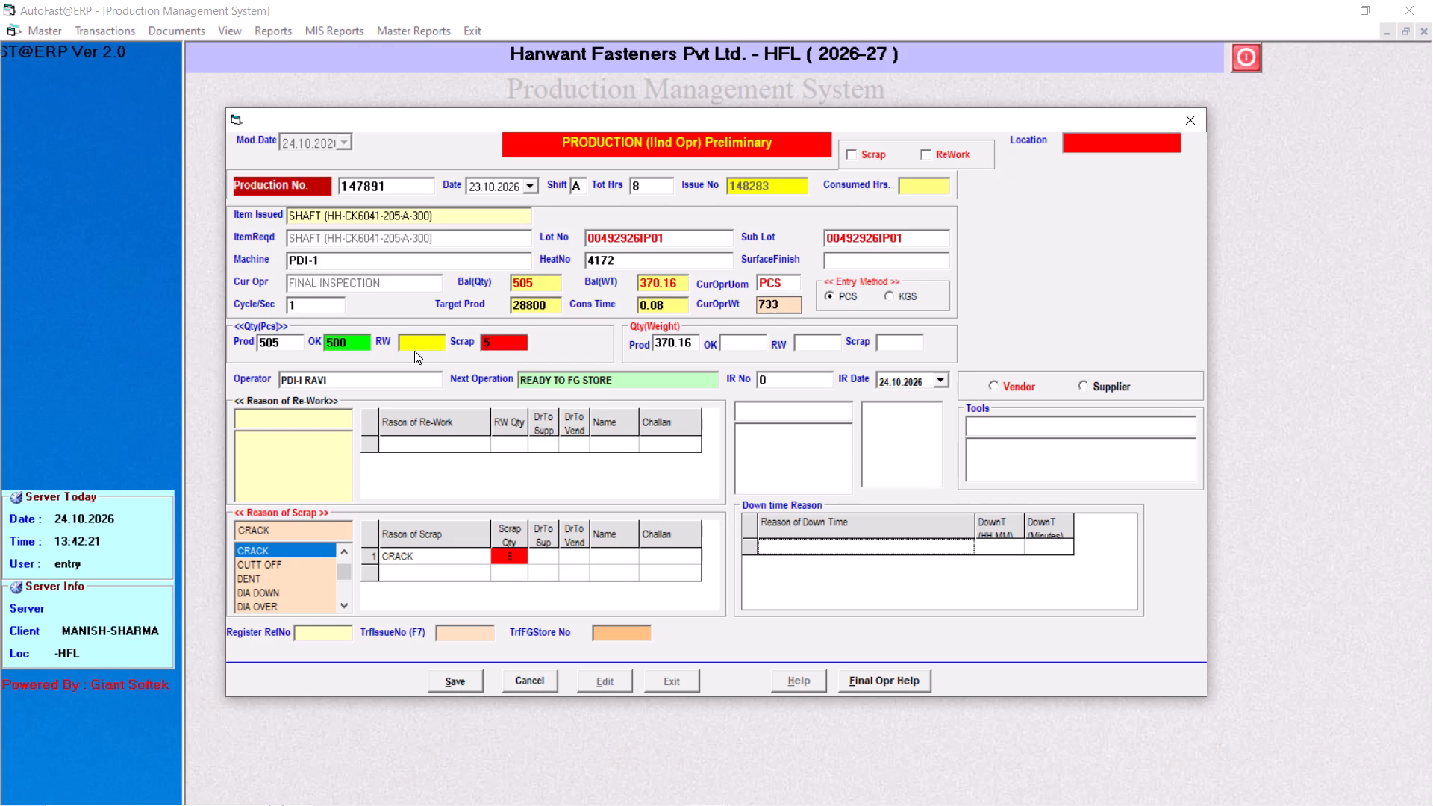
{"action": "key", "text": "Return"}
{"action": "left_click", "coordinate": [465, 693]}
{"action": "left_click", "coordinate": [465, 693]}
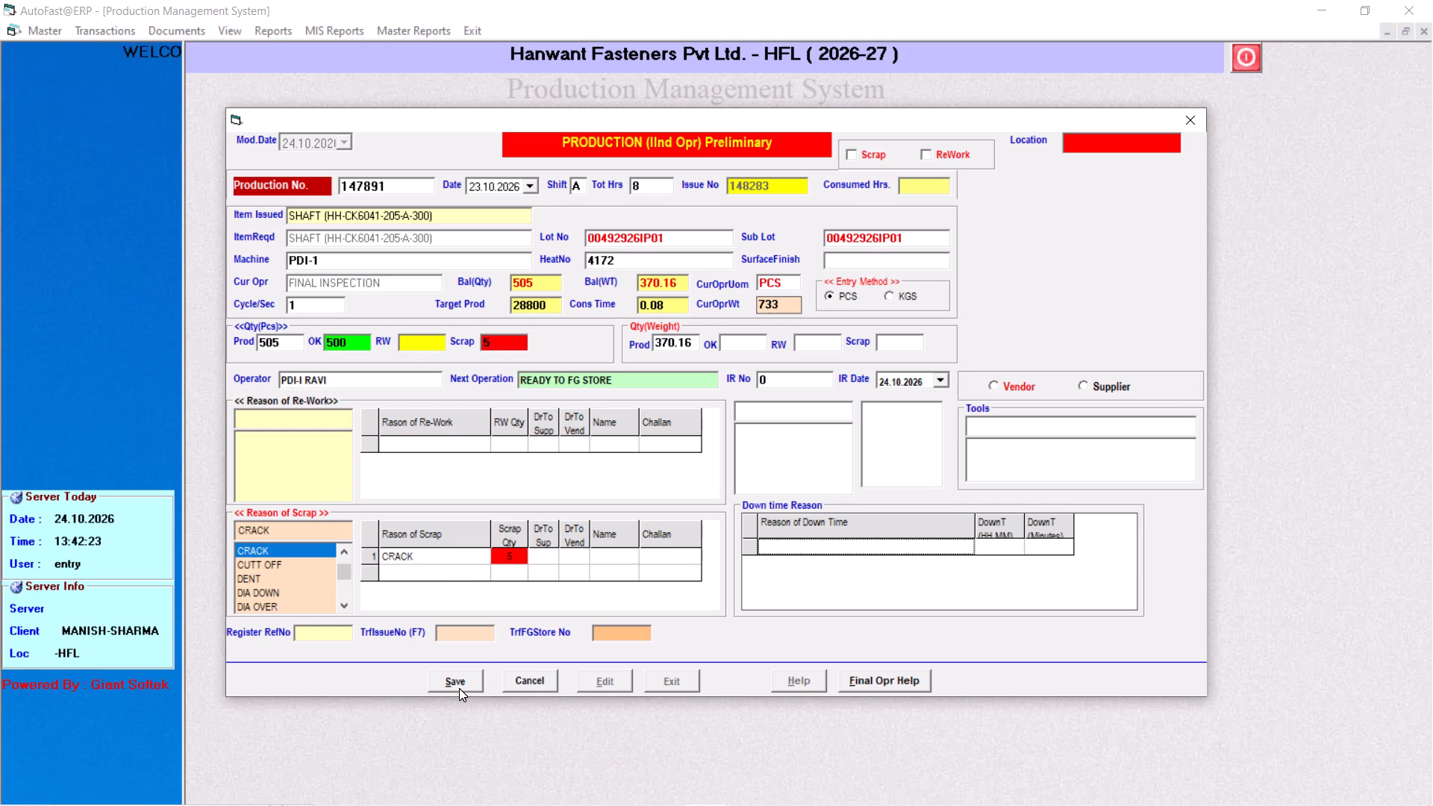
{"action": "left_click", "coordinate": [459, 688]}
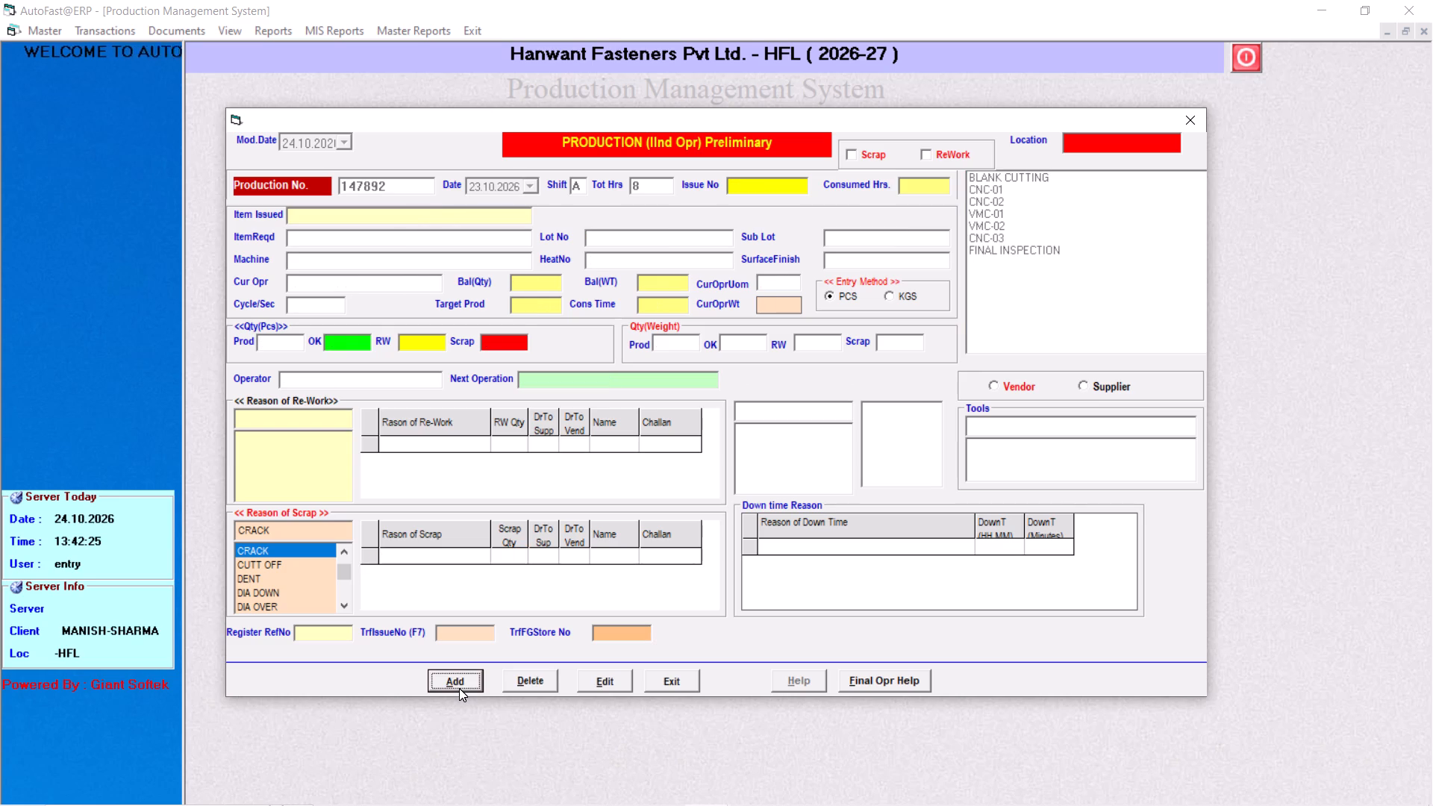
Start a production entry dated 23.10.2026 with shift A, 8 total hours and issue number 148284.
{"action": "key", "text": "Return"}
{"action": "key", "text": "Down"}
{"action": "key", "text": "Return"}
{"action": "key", "text": "Return"}
{"action": "key", "text": "Return"}
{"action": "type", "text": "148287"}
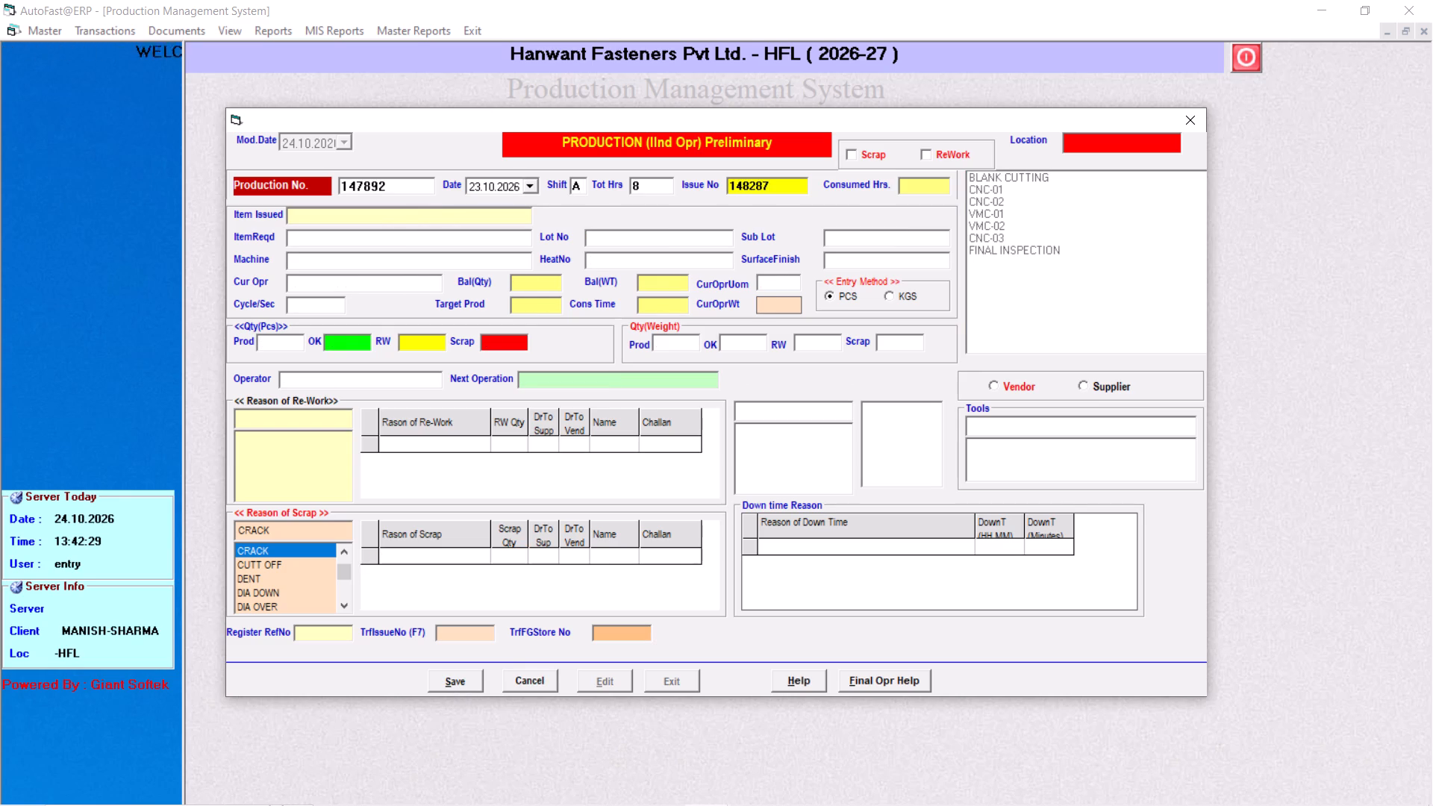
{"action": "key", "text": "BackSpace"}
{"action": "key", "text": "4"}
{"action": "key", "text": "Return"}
Keep the lot and machine details of the INNER - STAB LNK issue and set its cycle time to 1 second.
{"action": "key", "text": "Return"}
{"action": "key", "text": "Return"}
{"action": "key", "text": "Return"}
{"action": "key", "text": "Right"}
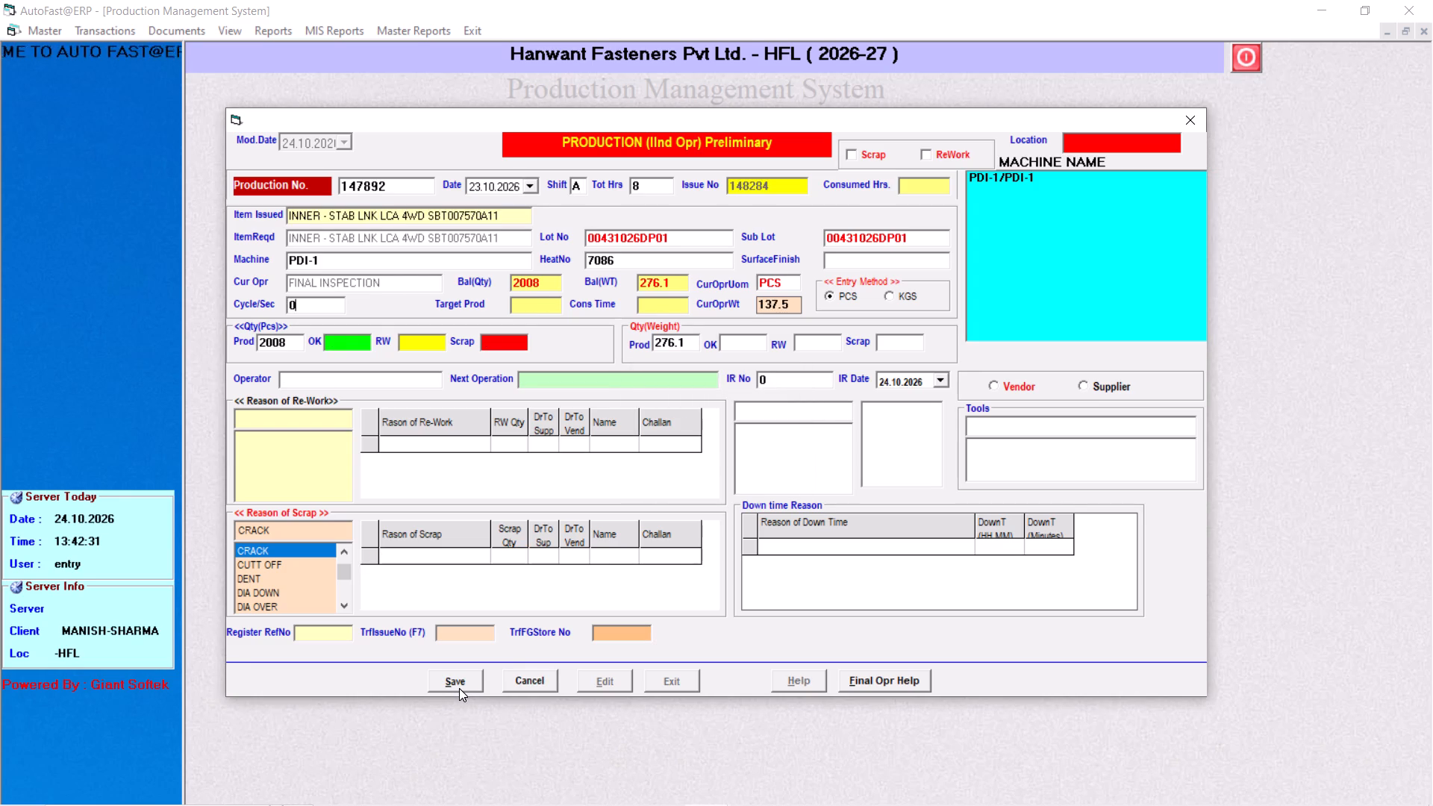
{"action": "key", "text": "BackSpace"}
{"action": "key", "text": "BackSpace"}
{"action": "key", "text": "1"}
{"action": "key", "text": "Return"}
Set the OK quantity of the INNER - STAB LNK production to 2000 pcs.
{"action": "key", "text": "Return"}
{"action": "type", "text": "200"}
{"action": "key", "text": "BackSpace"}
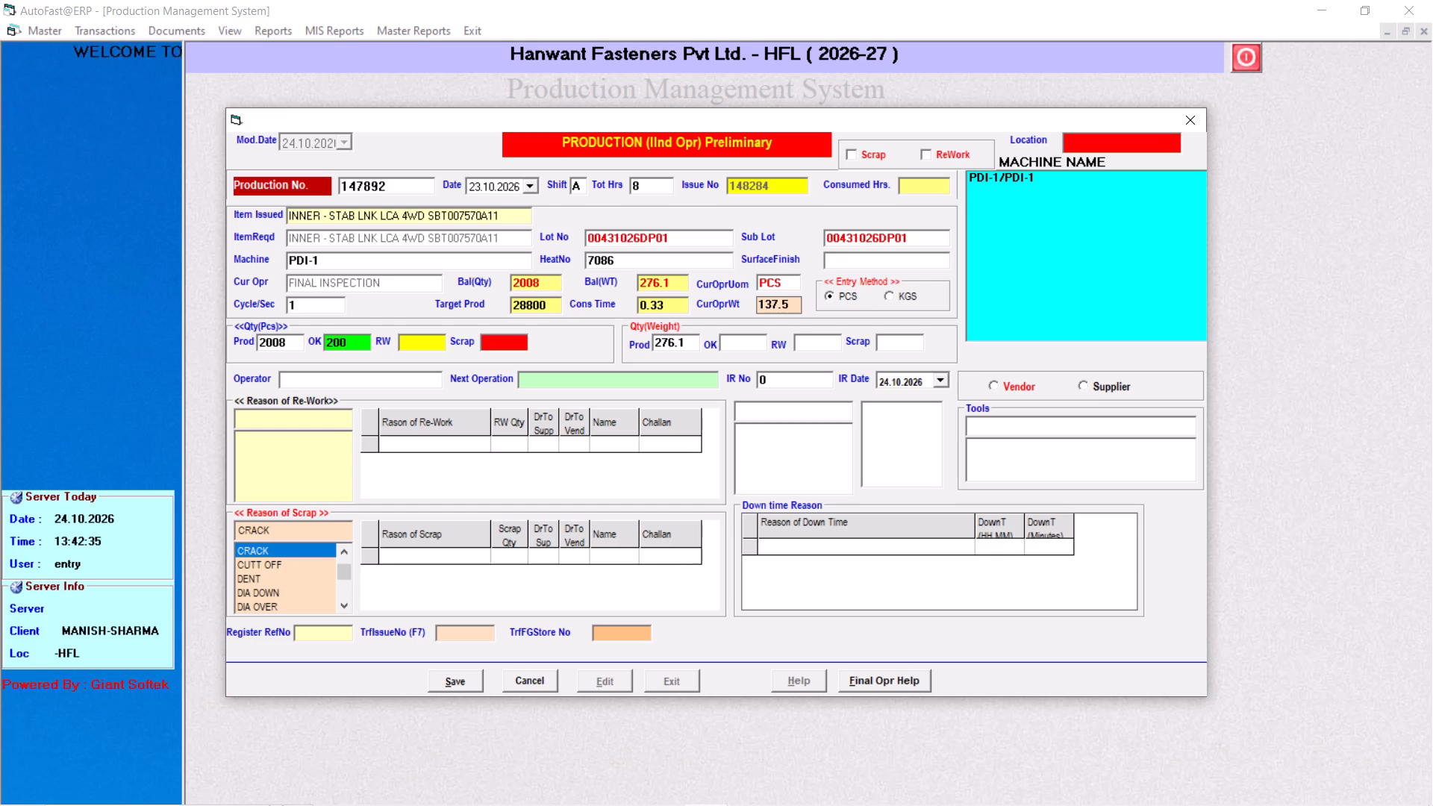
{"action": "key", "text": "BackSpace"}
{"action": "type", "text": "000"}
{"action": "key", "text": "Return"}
Clear the rework quantity of the INNER - STAB LNK entry so that the remaining 8 pcs are booked as scrap.
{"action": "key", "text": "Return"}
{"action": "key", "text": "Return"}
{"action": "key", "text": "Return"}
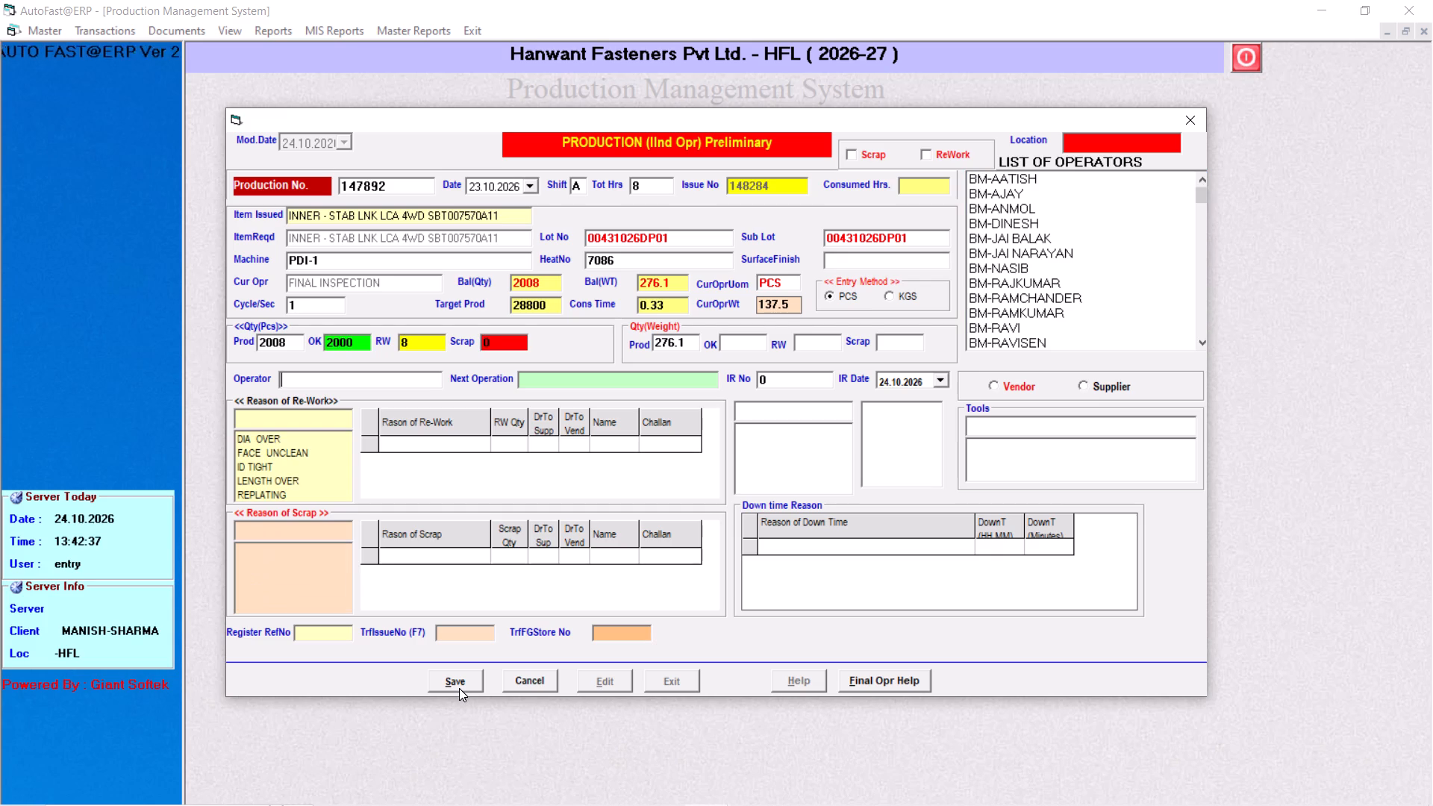
{"action": "left_click", "coordinate": [422, 346]}
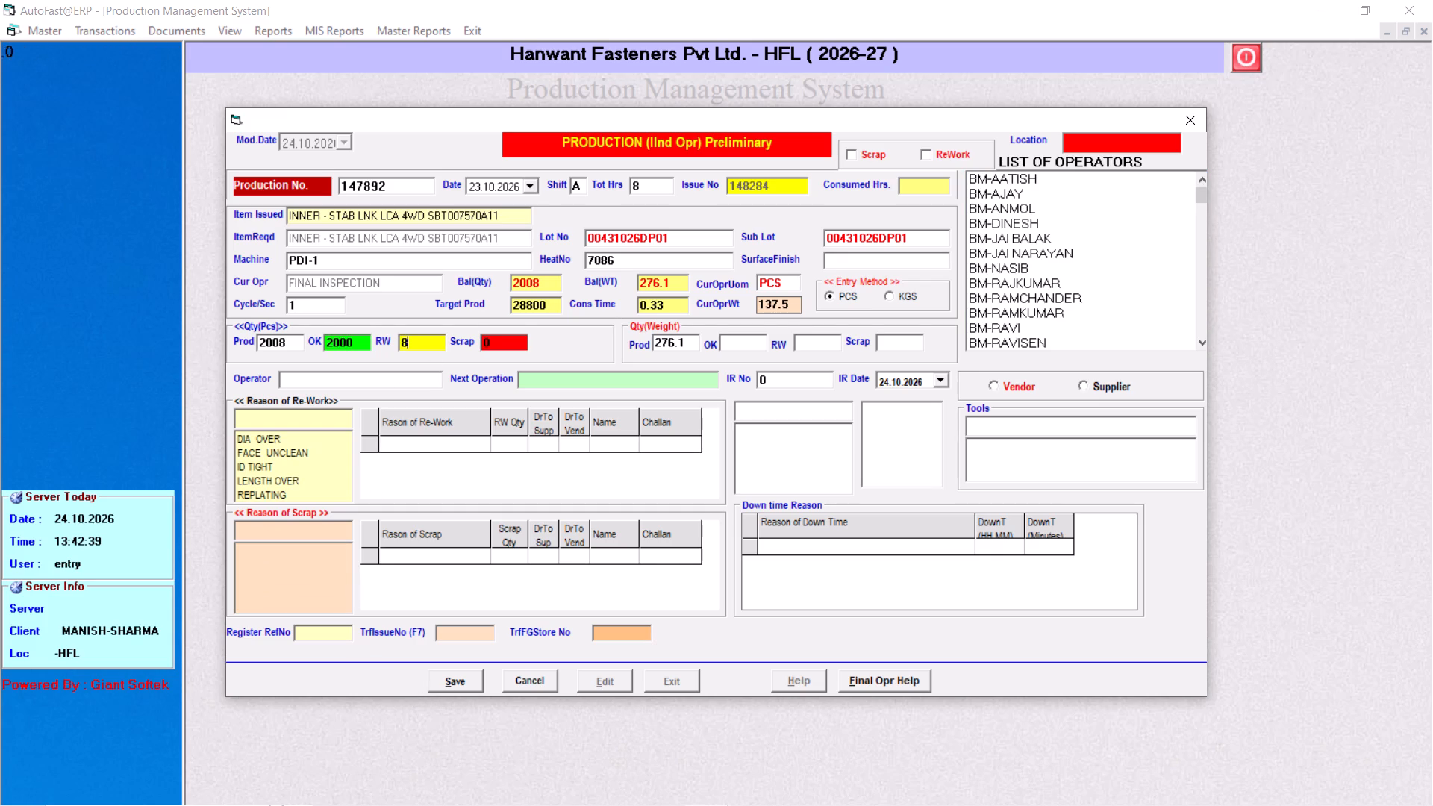
{"action": "key", "text": "BackSpace"}
{"action": "key", "text": "BackSpace"}
{"action": "key", "text": "Return"}
{"action": "key", "text": "Return"}
{"action": "key", "text": "Return"}
{"action": "key", "text": "Return"}
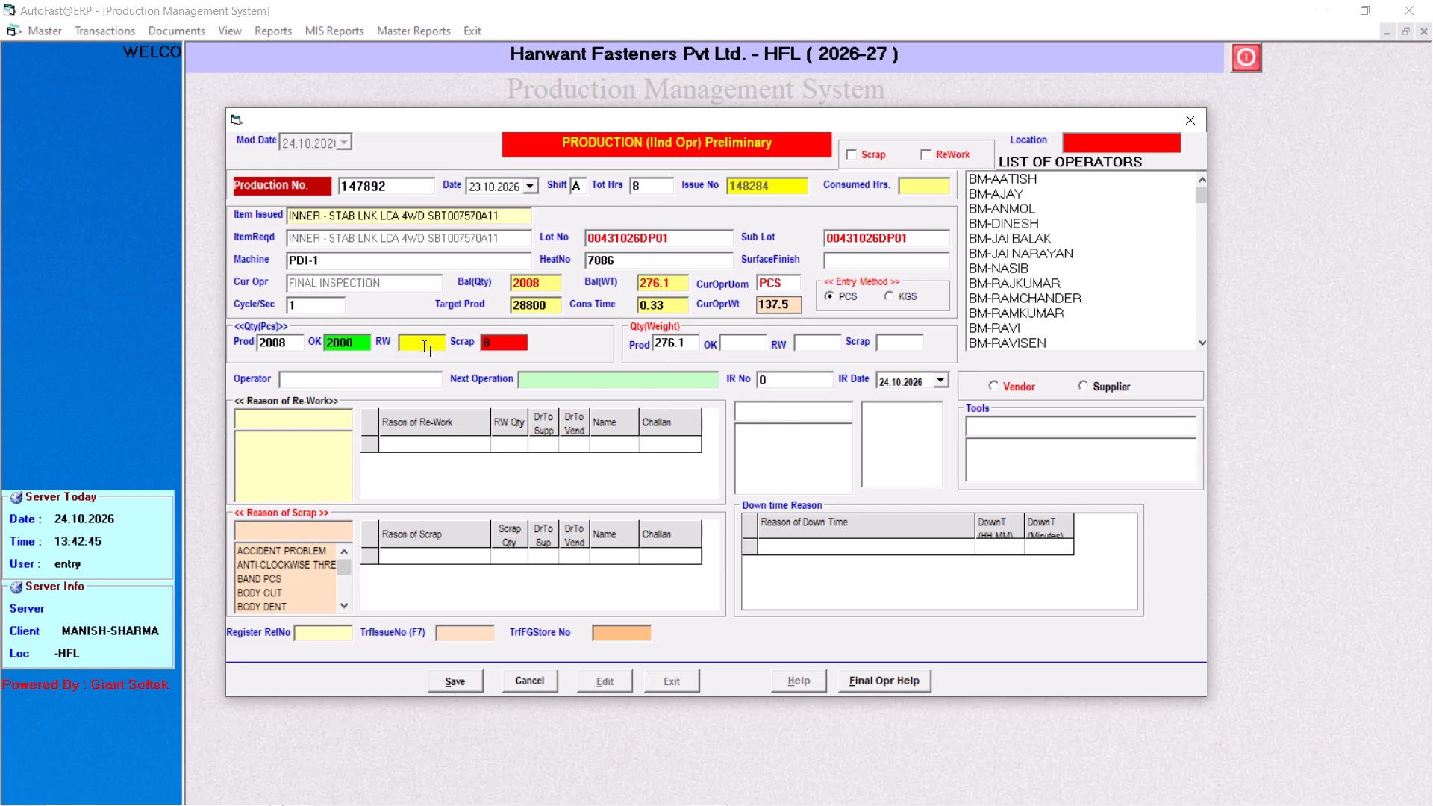
Record CRACK as the scrap reason for the INNER - STAB LNK item, with a scrap quantity of 8.
{"action": "type", "text": "cra"}
{"action": "key", "text": "Down"}
{"action": "key", "text": "Return"}
{"action": "key", "text": "8"}
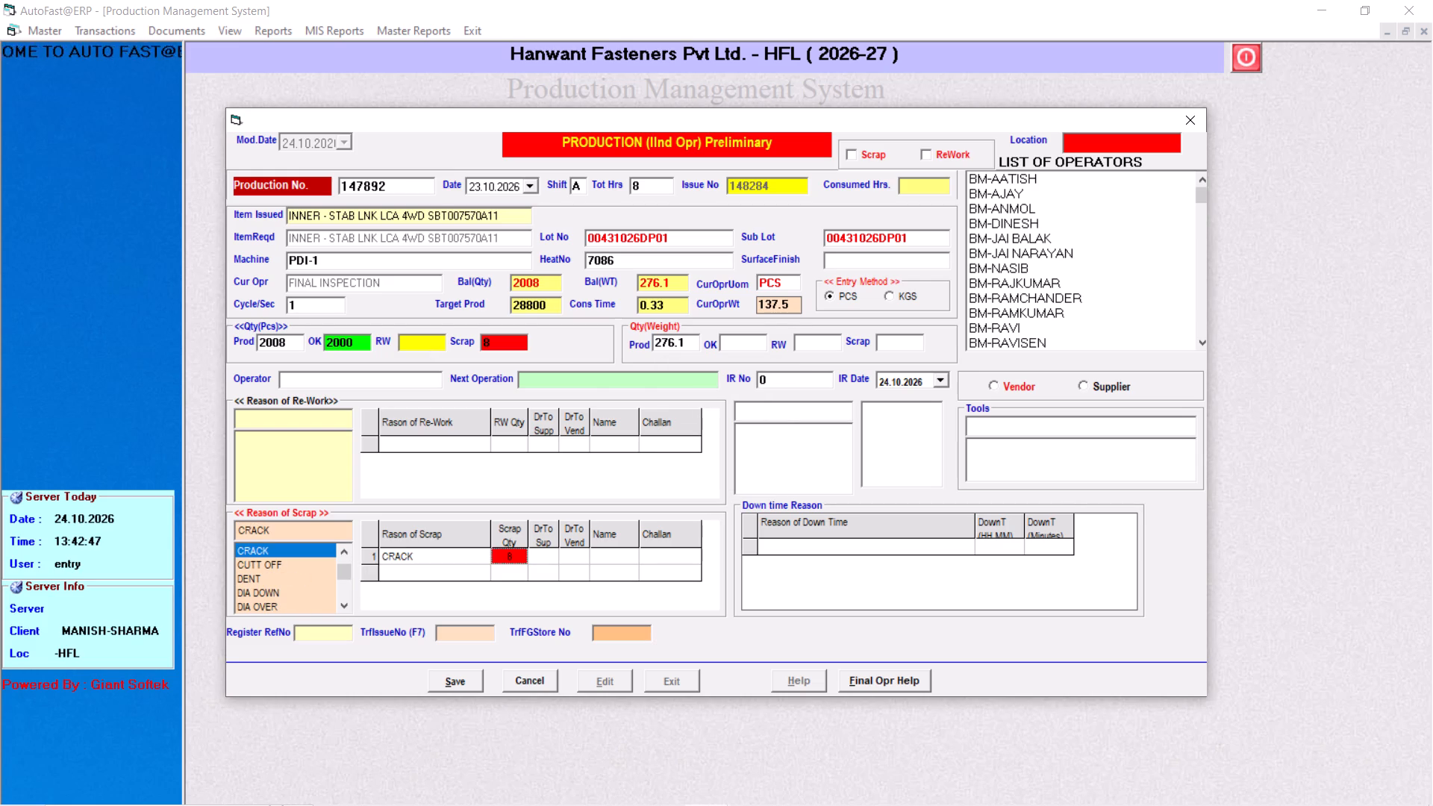
{"action": "key", "text": "Return"}
Assign operator PDI-I RAVI, keep READY TO FG STORE as the next operation, and save the INNER - STAB LNK production entry.
{"action": "type", "text": "pdi-"}
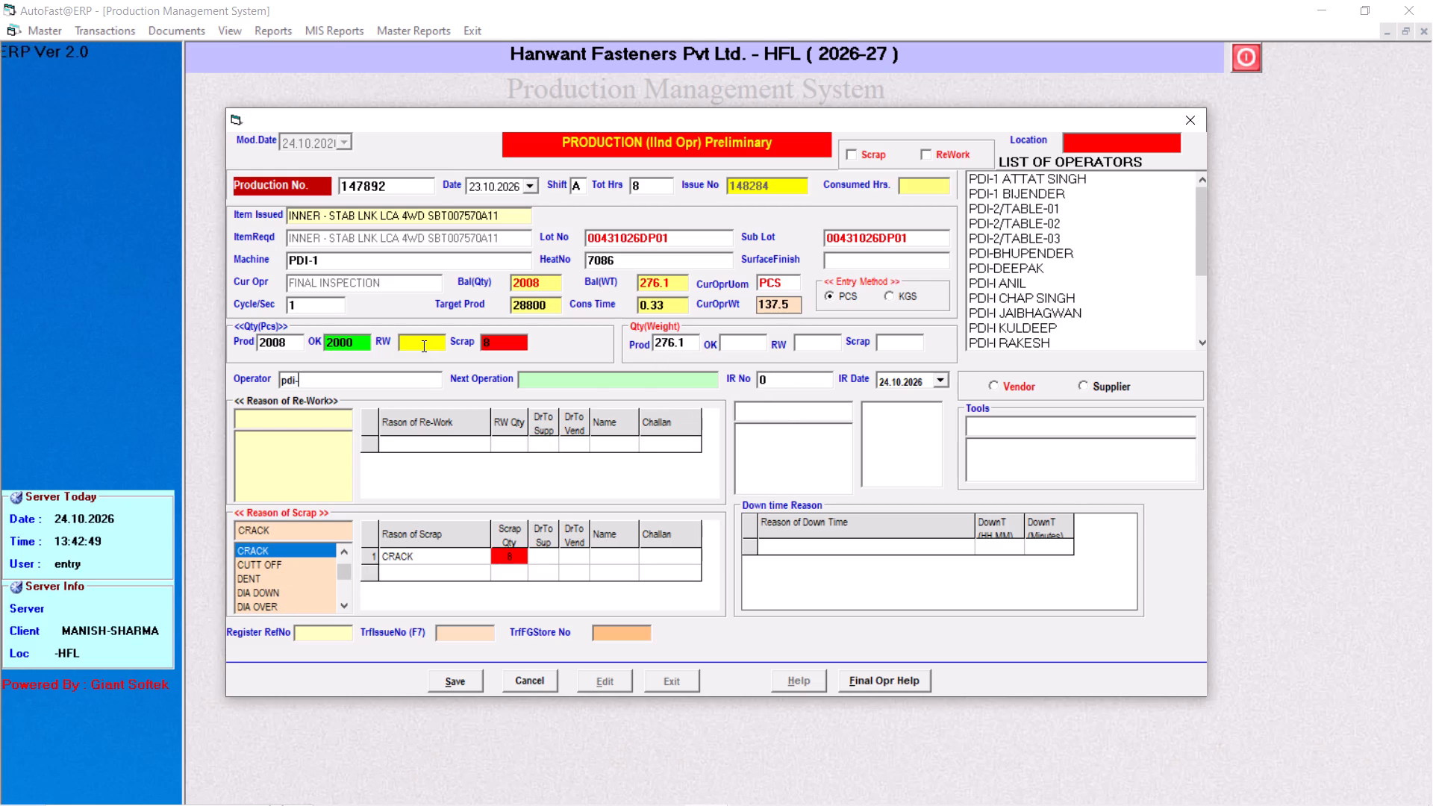
{"action": "key", "text": "Down"}
{"action": "key", "text": "Down"}
{"action": "key", "text": "Down"}
{"action": "key", "text": "Down"}
{"action": "key", "text": "Down"}
{"action": "key", "text": "Down"}
{"action": "key", "text": "Down"}
{"action": "key", "text": "Down"}
{"action": "key", "text": "Down"}
{"action": "key", "text": "Down"}
{"action": "key", "text": "Down"}
{"action": "key", "text": "Down"}
{"action": "key", "text": "Down"}
{"action": "key", "text": "Down"}
{"action": "key", "text": "Down"}
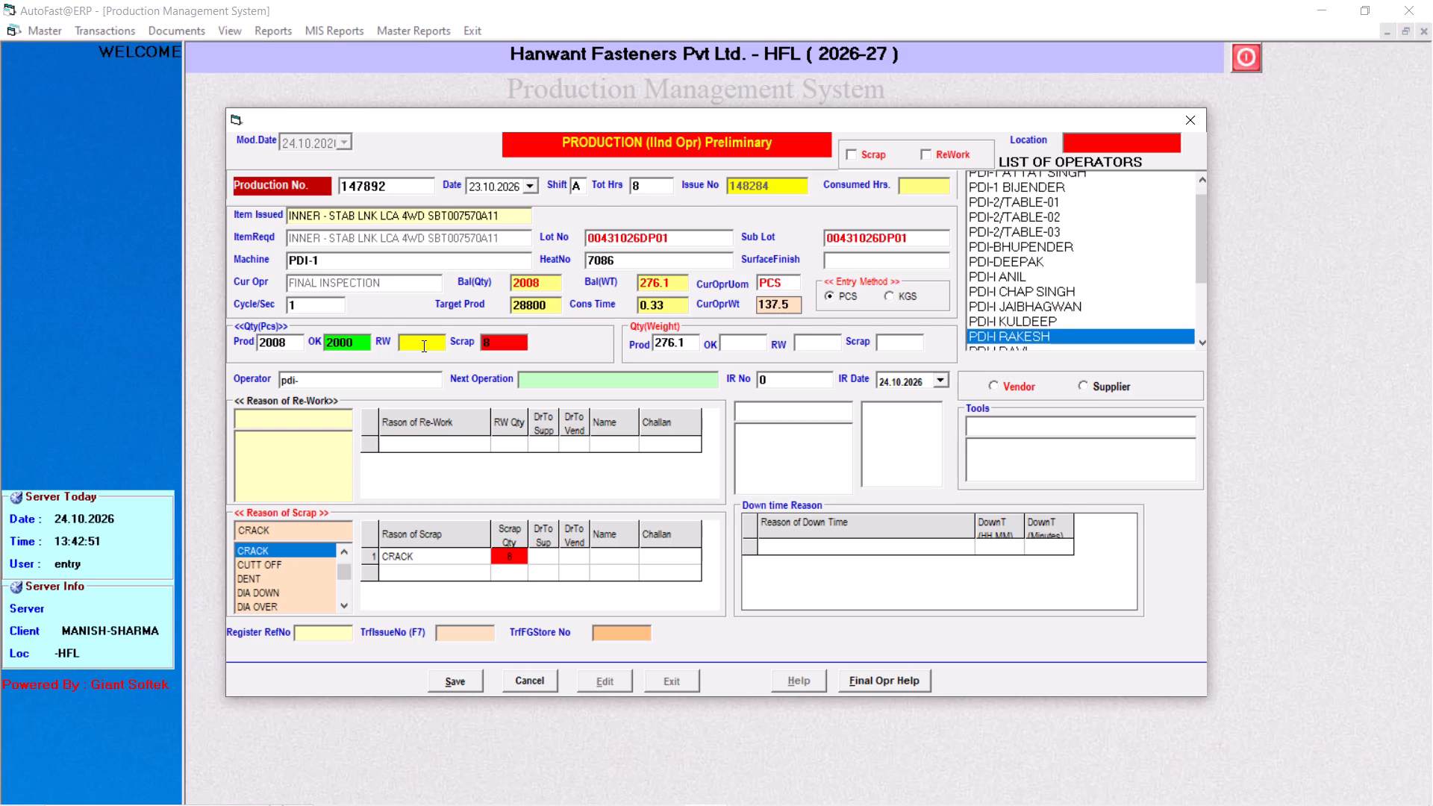
{"action": "key", "text": "Up"}
{"action": "key", "text": "Return"}
{"action": "key", "text": "Return"}
{"action": "key", "text": "Return"}
{"action": "key", "text": "Return"}
{"action": "key", "text": "Return"}
{"action": "key", "text": "Return"}
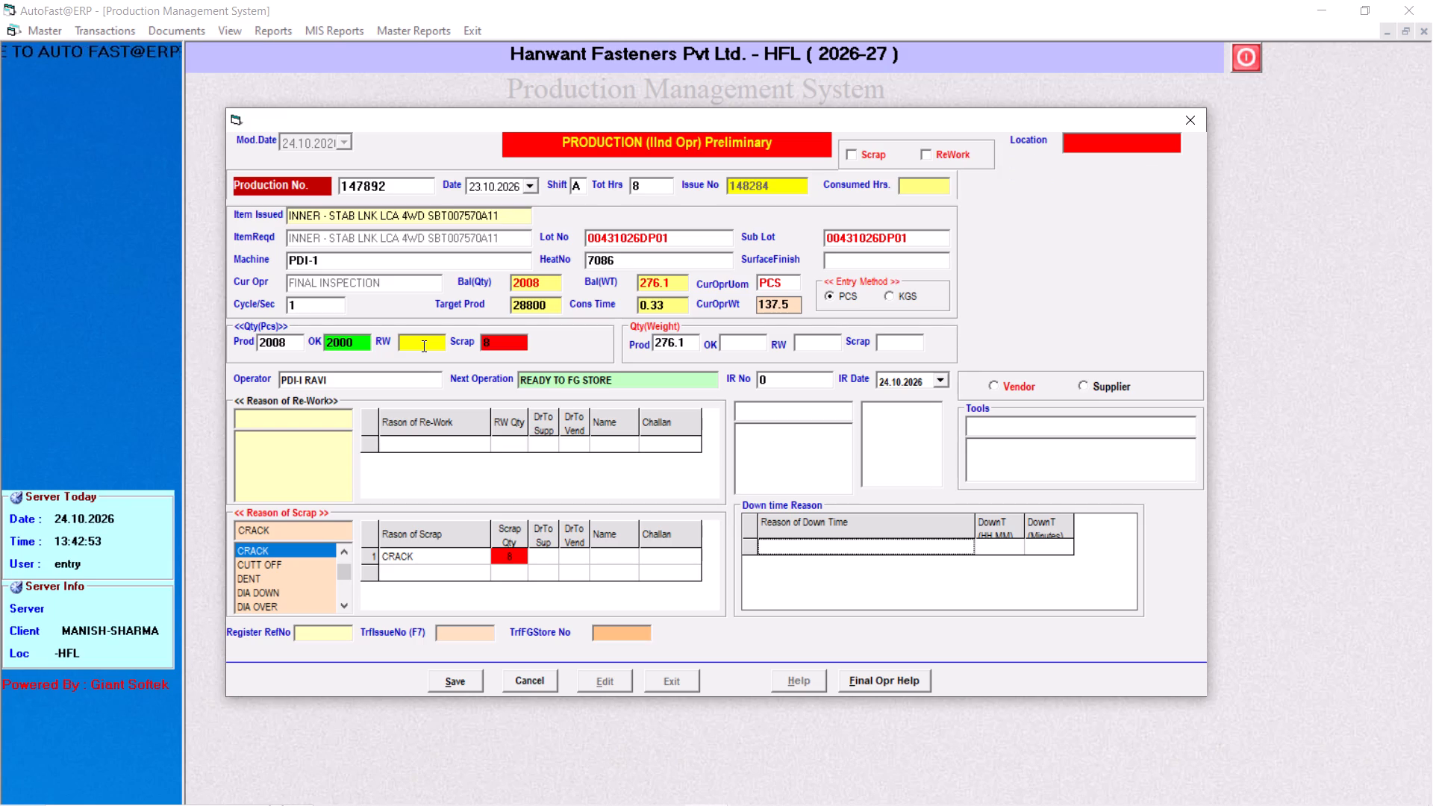
{"action": "left_click", "coordinate": [461, 686]}
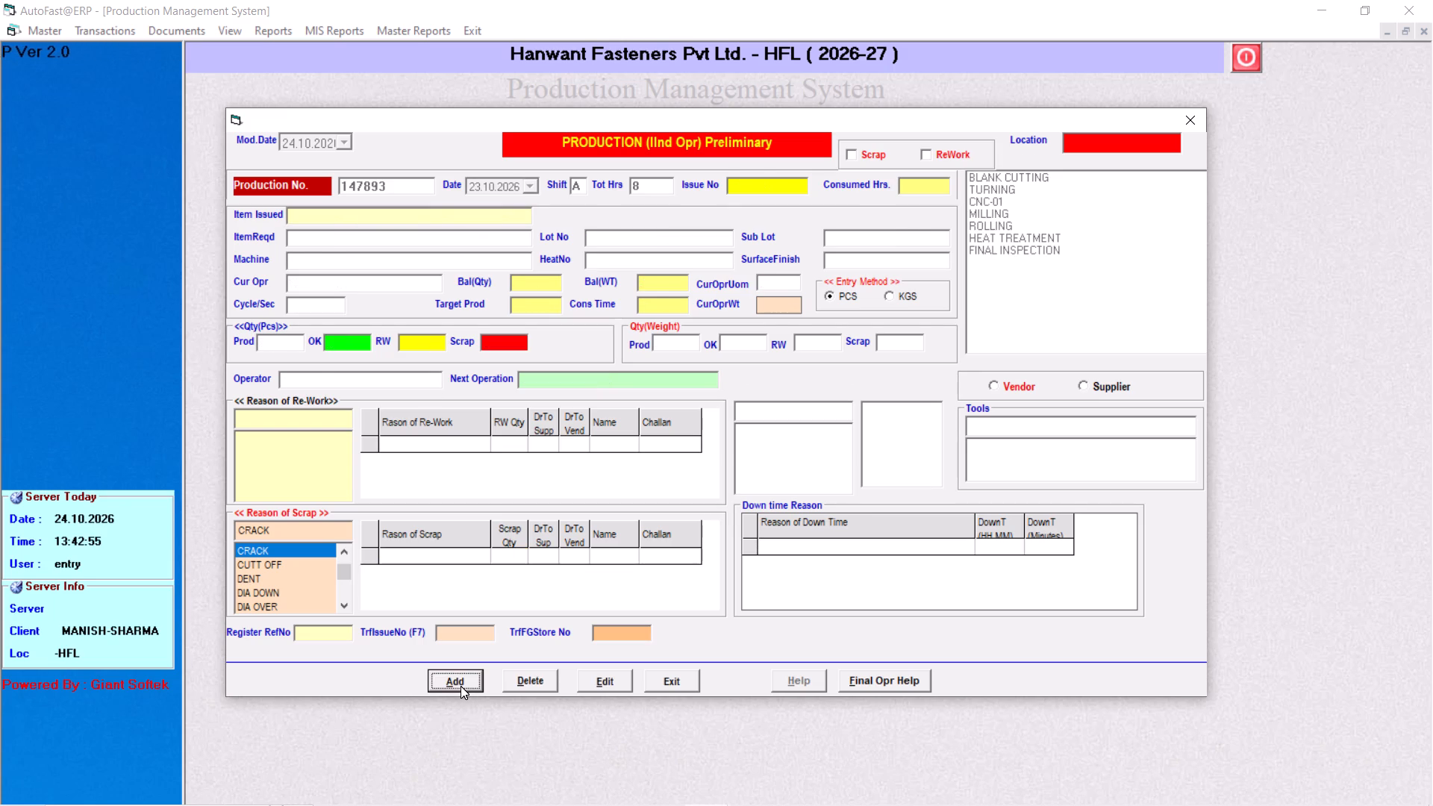
Start a production entry dated 23.10.2026 with shift A, 8 total hours and issue number 148285.
{"action": "key", "text": "Return"}
{"action": "key", "text": "Down"}
{"action": "key", "text": "Return"}
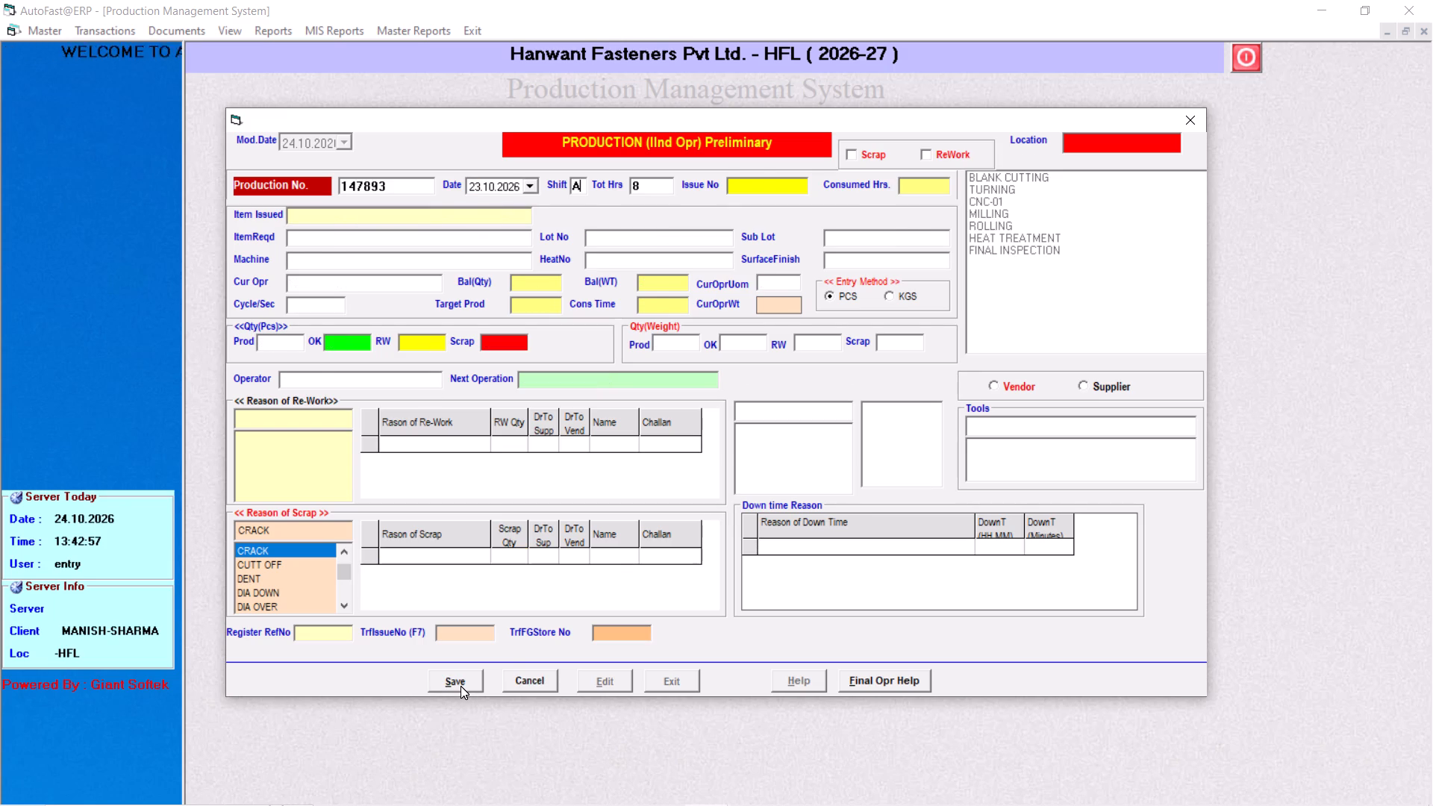
{"action": "key", "text": "Return"}
{"action": "key", "text": "Return"}
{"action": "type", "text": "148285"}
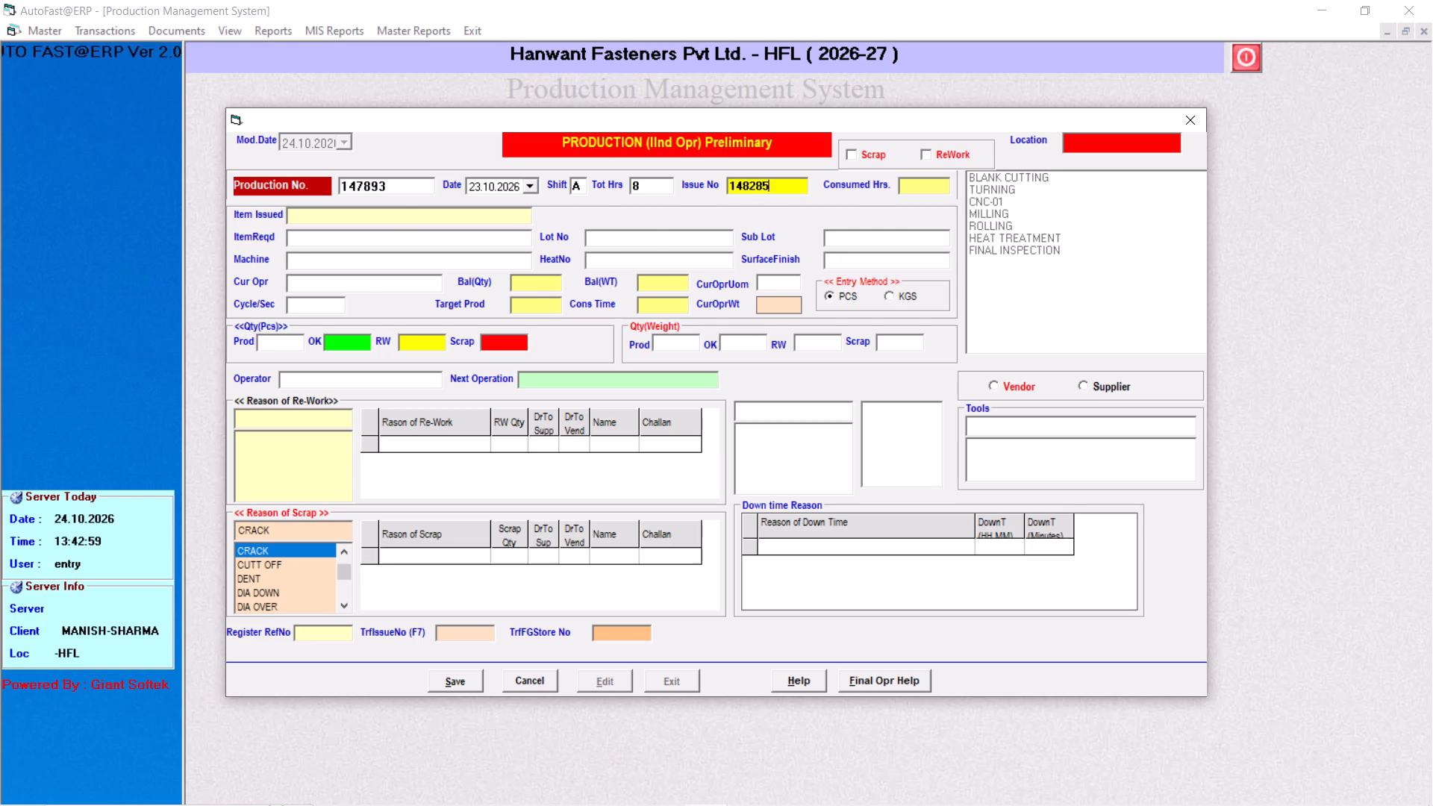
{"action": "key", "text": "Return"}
Keep the lot and machine details of this shaft issue and set its cycle time to 1 second.
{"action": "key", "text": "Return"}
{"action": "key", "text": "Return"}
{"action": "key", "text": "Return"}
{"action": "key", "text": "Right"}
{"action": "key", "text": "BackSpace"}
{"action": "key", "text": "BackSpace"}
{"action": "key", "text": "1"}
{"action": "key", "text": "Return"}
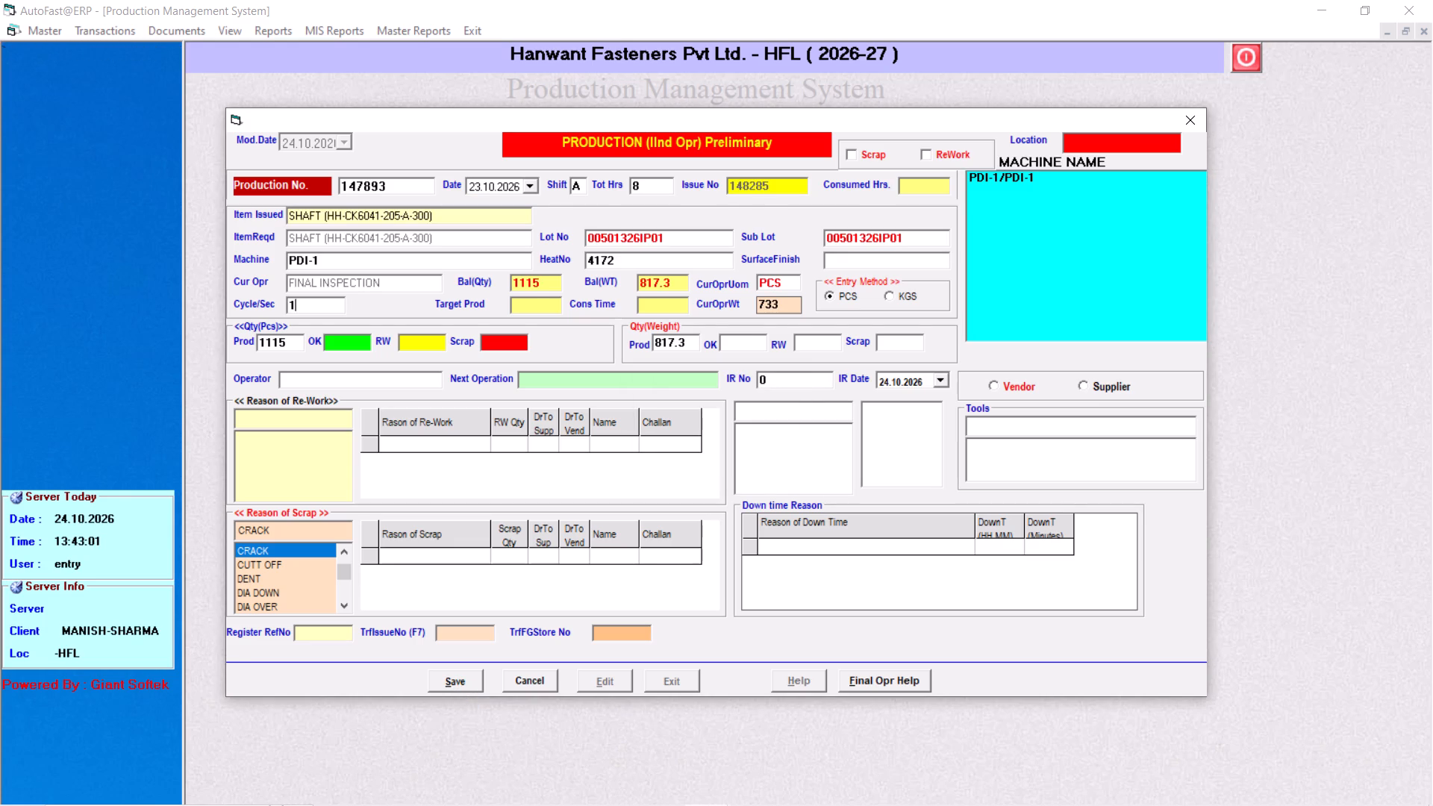
Set the OK quantity of the shaft production for issue 148285 to 1100 pcs.
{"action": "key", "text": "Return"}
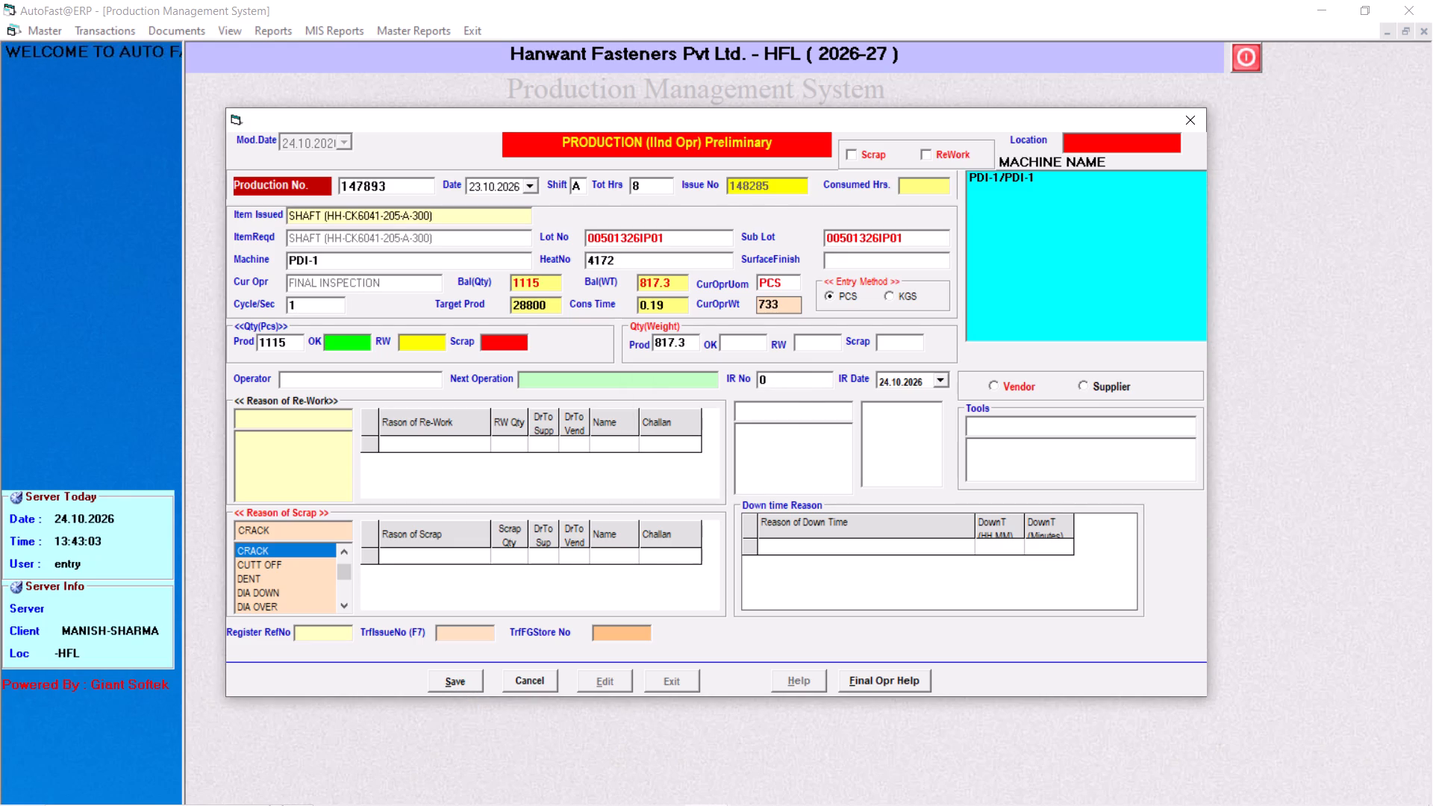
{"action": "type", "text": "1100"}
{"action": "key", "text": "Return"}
Clear the rework quantity of this shaft entry so that the remaining 15 pcs are booked as scrap.
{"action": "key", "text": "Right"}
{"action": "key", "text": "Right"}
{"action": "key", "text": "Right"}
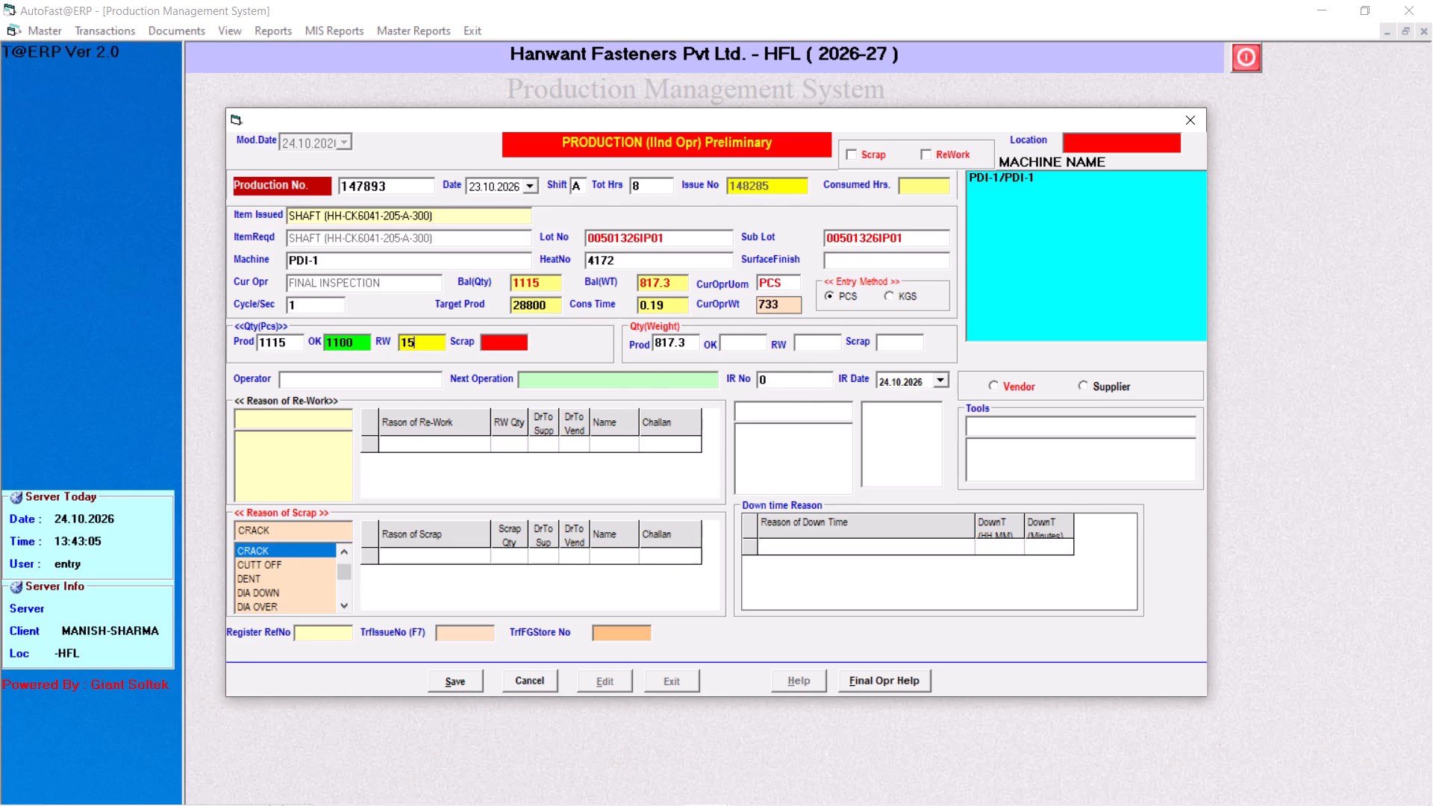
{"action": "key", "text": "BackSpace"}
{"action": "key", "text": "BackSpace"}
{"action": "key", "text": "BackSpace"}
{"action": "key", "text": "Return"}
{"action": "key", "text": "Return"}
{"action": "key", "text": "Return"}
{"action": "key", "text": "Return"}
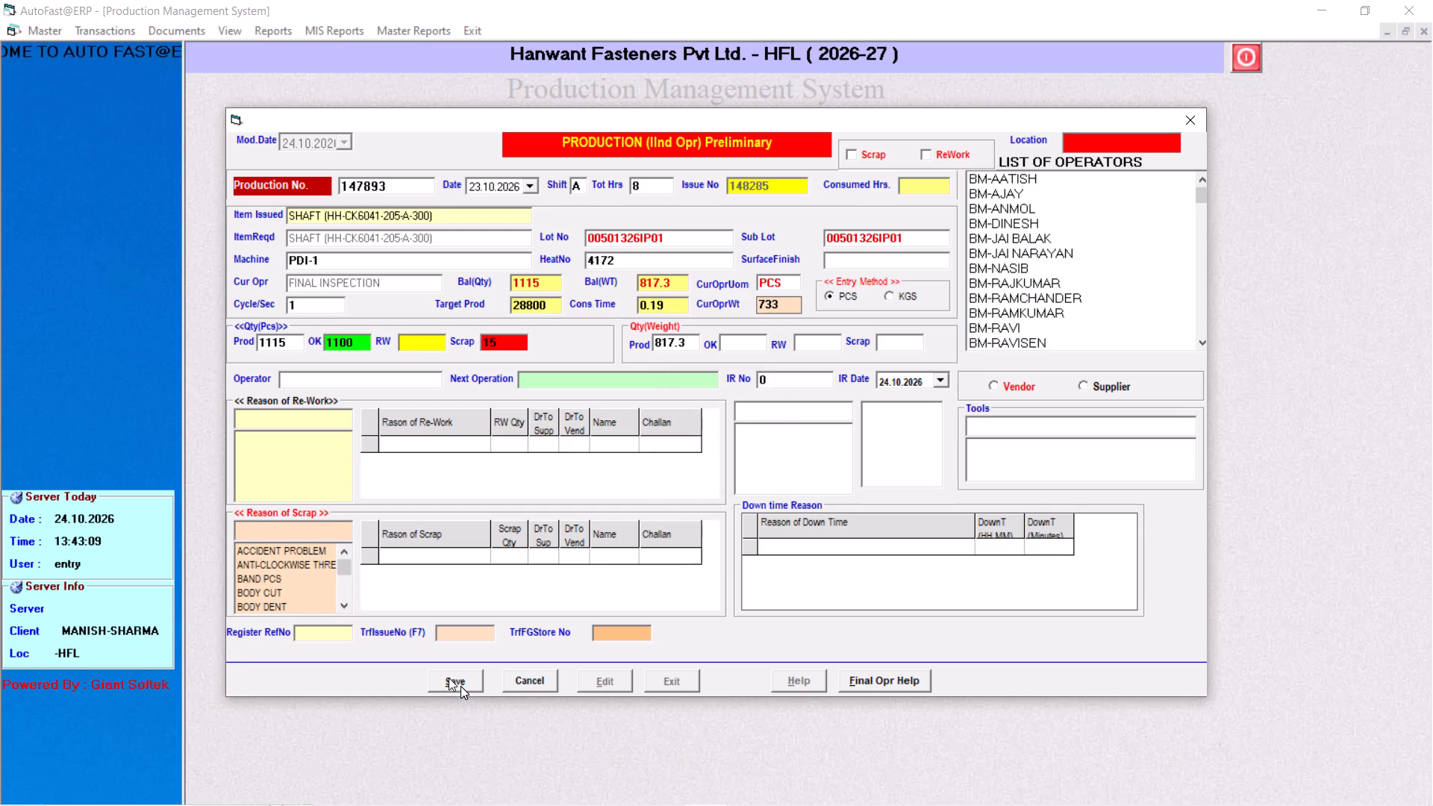
Record CRACK as the scrap reason for this shaft entry, with a scrap quantity of 15.
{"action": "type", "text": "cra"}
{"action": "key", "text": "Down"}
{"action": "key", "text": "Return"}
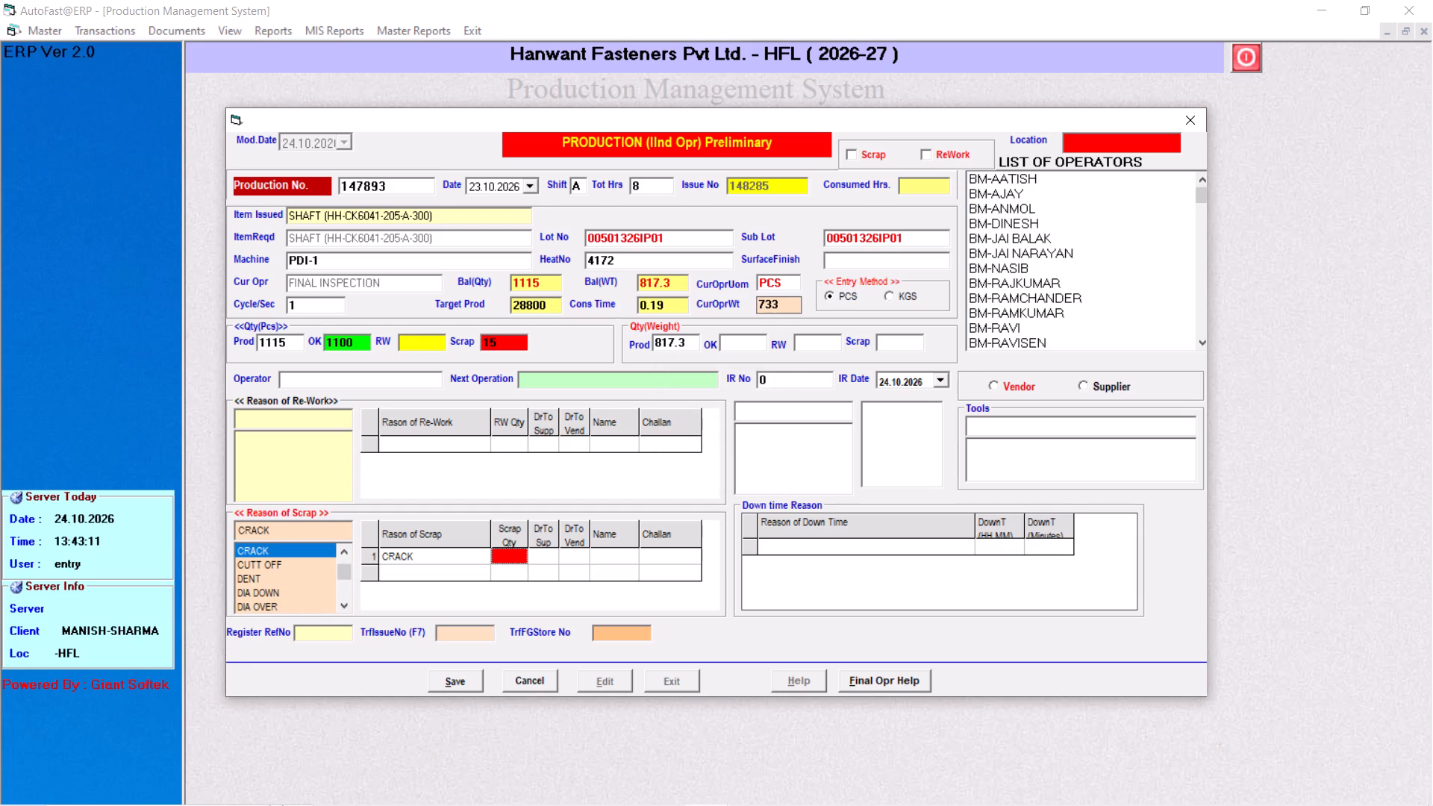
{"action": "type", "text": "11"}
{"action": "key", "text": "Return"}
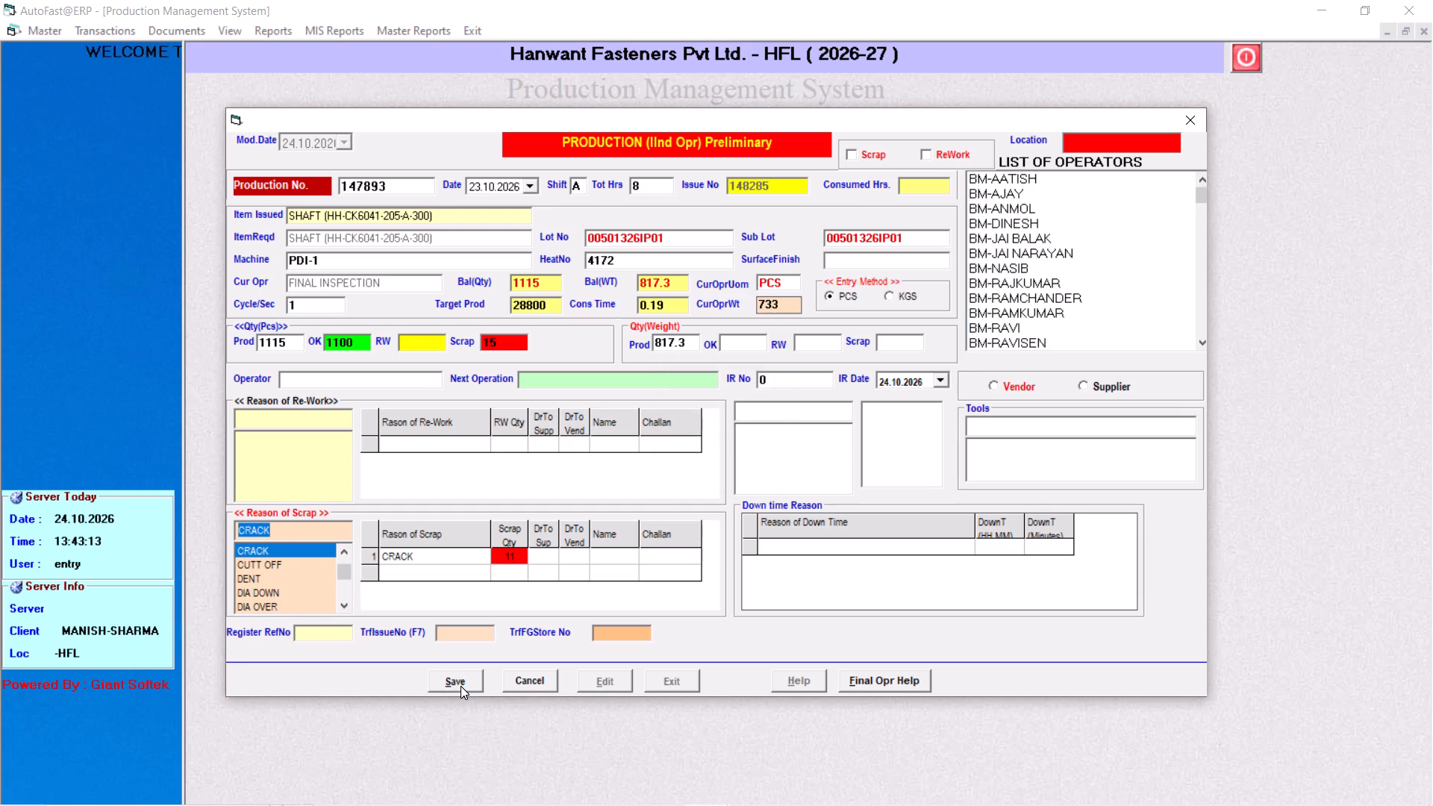
{"action": "left_click", "coordinate": [511, 557]}
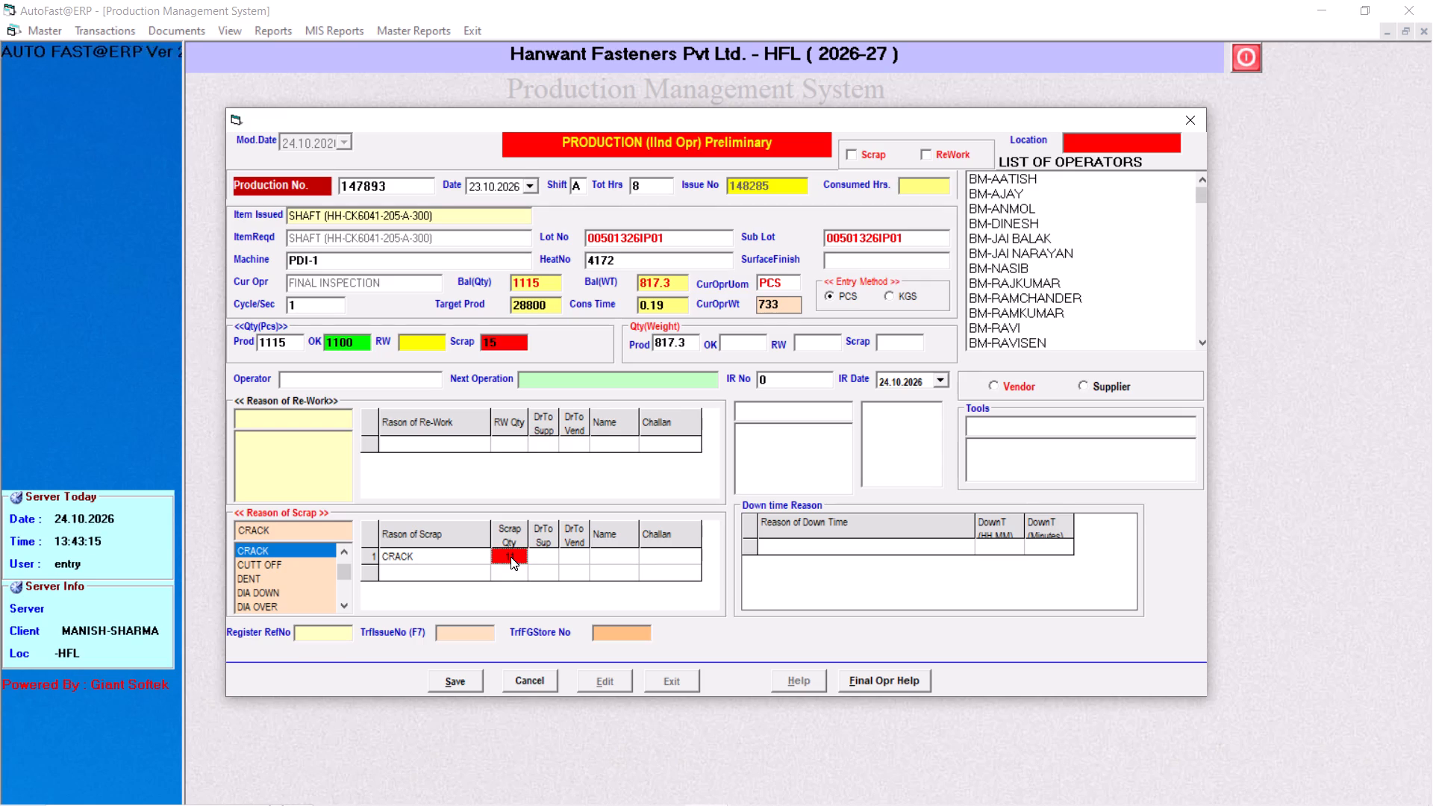
{"action": "key", "text": "BackSpace"}
{"action": "key", "text": "5"}
{"action": "key", "text": "Return"}
Assign operator PDI-I ANIL, keep READY TO FG STORE as the next operation, and save the production entry for issue 148285.
{"action": "type", "text": "pdi-"}
{"action": "key", "text": "Down"}
{"action": "key", "text": "Left"}
{"action": "key", "text": "Down"}
{"action": "key", "text": "Down"}
{"action": "key", "text": "Down"}
{"action": "key", "text": "Down"}
{"action": "key", "text": "Down"}
{"action": "key", "text": "Down"}
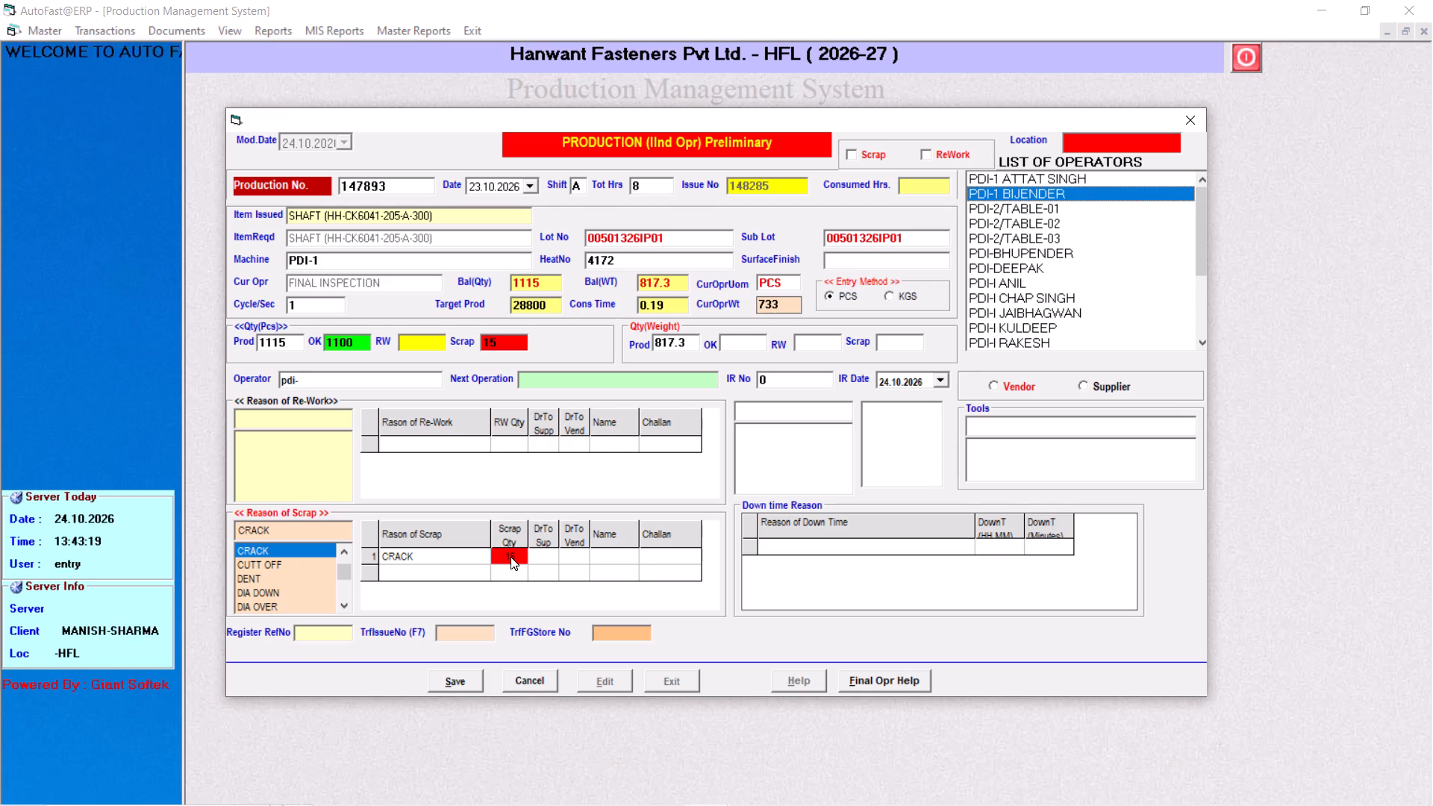
{"action": "key", "text": "Down"}
{"action": "key", "text": "Return"}
{"action": "key", "text": "Return"}
{"action": "key", "text": "Return"}
{"action": "key", "text": "Return"}
{"action": "key", "text": "Return"}
{"action": "key", "text": "Return"}
{"action": "key", "text": "Return"}
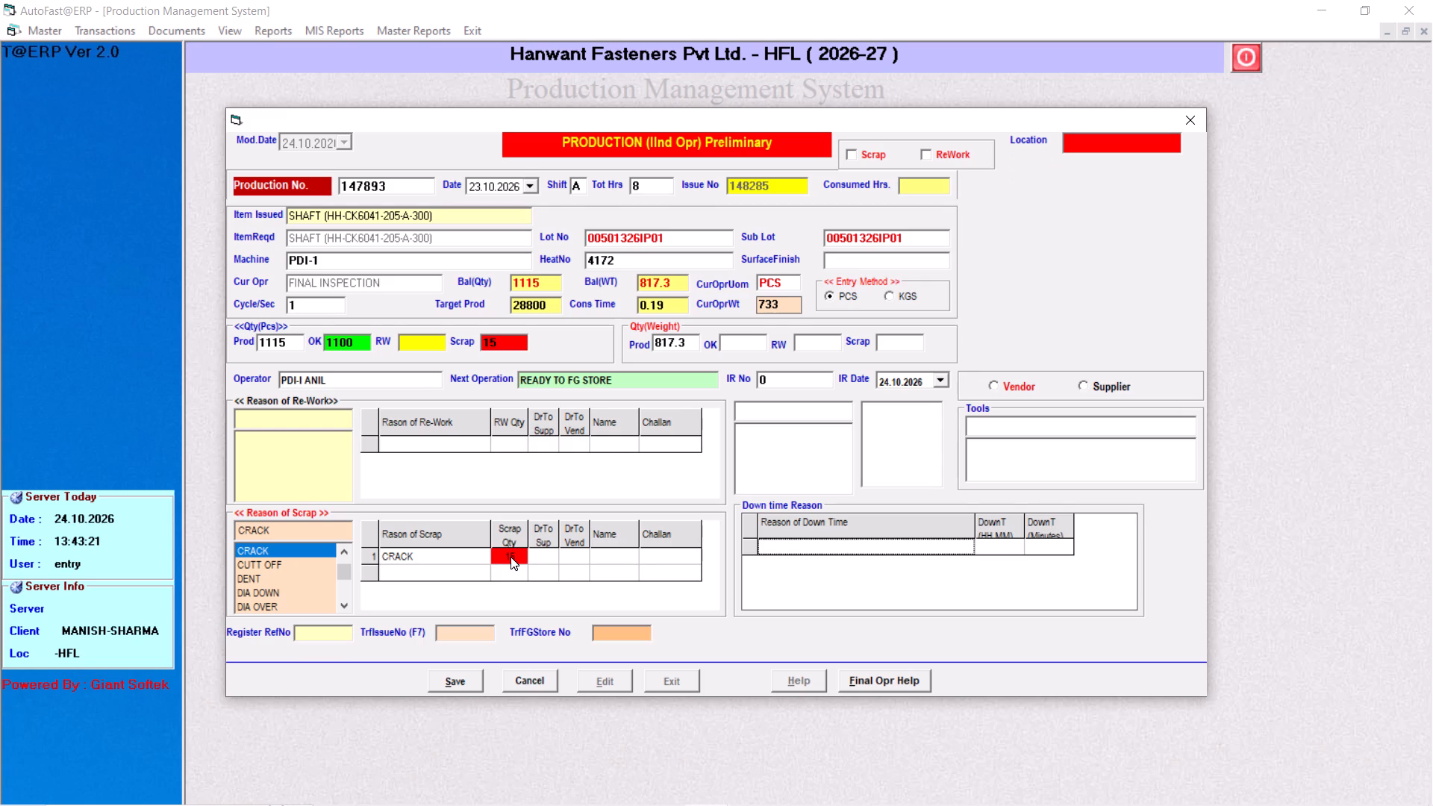
{"action": "left_click", "coordinate": [458, 672]}
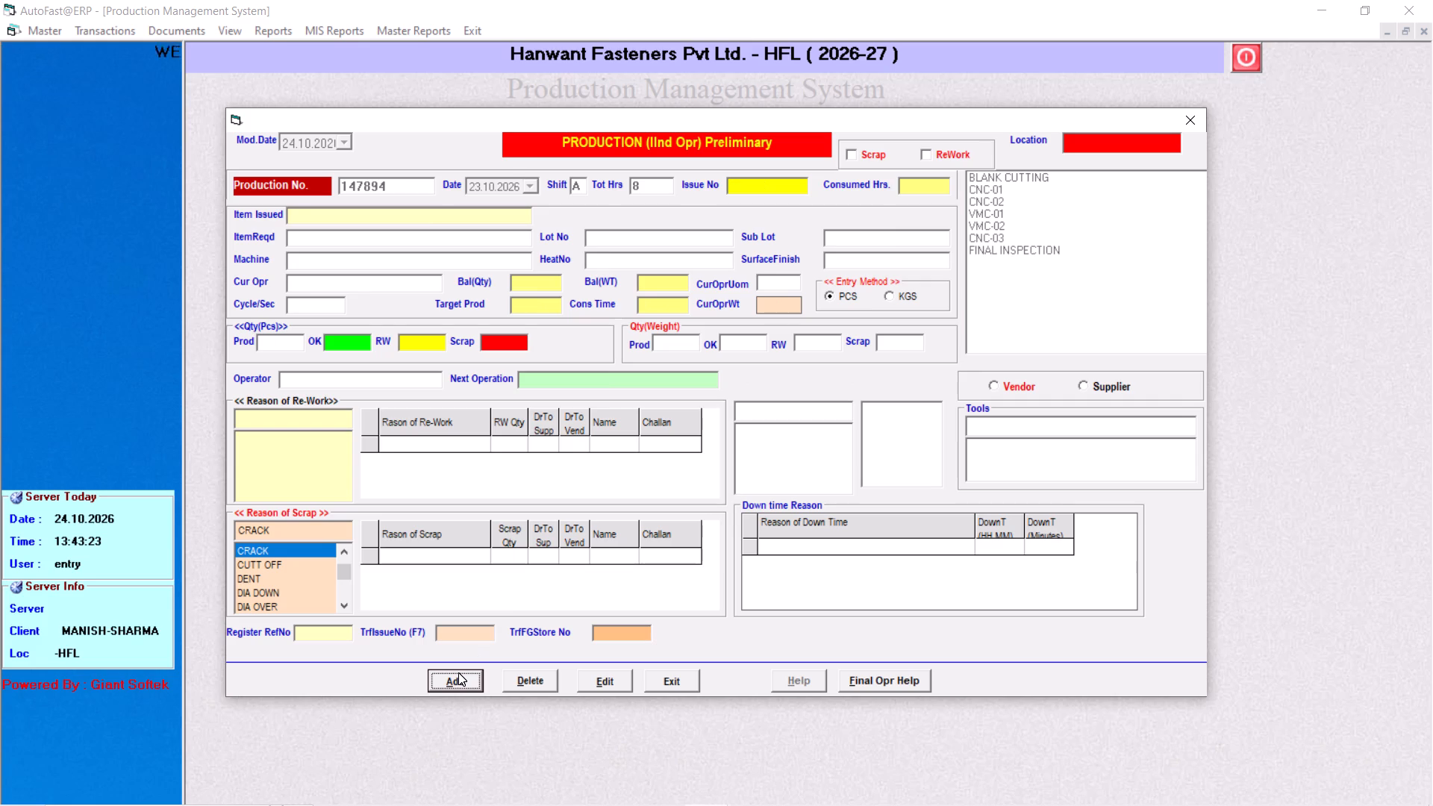
Start a new production entry dated 23.10.2026, shift A, 8 hours, and load issue 148287 on machine PDI-1.
{"action": "key", "text": "Return"}
{"action": "key", "text": "Down"}
{"action": "key", "text": "Return"}
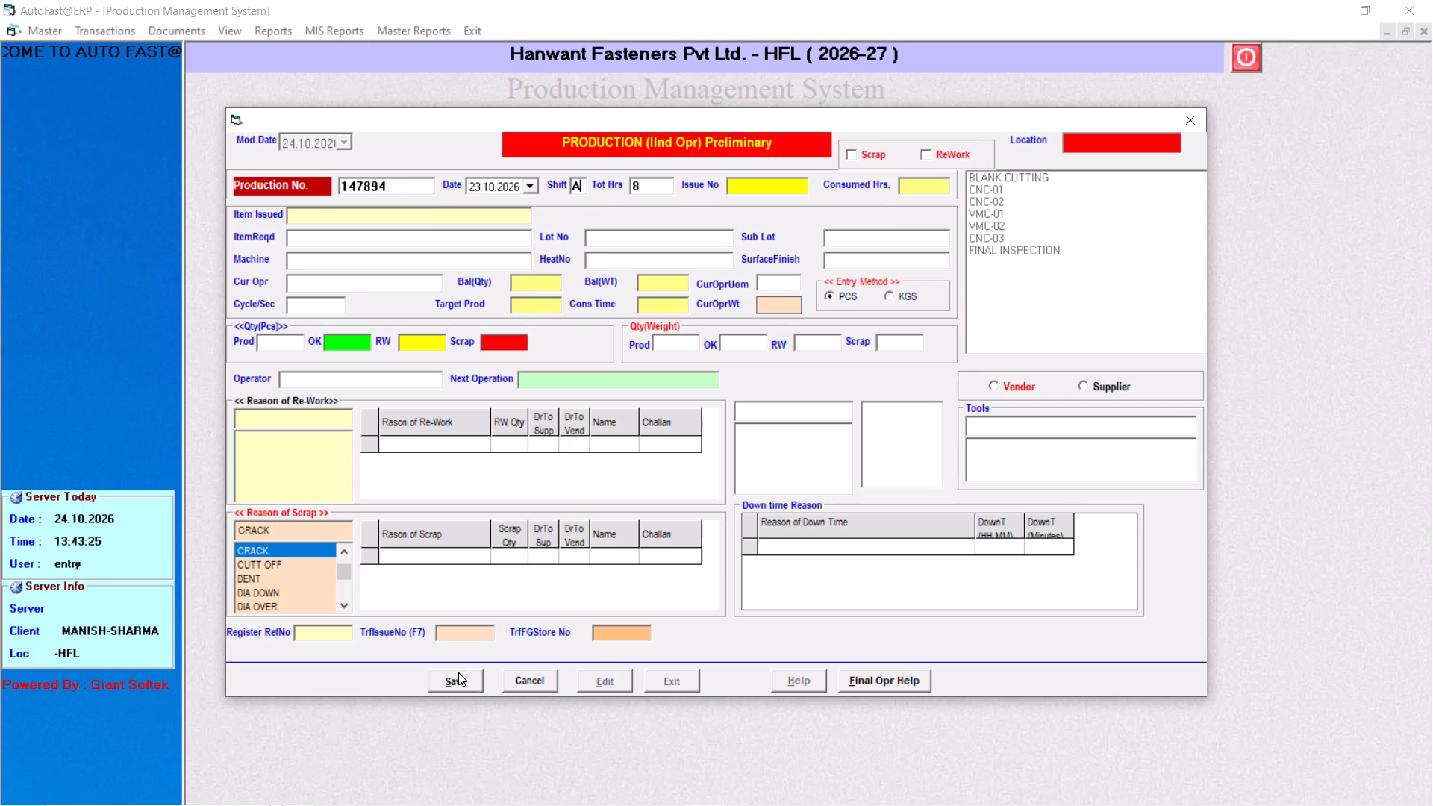
{"action": "key", "text": "Return"}
{"action": "key", "text": "Return"}
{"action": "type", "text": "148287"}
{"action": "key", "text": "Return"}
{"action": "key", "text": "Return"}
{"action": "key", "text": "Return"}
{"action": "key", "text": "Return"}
Set the cycle time to 1 and the OK quantity to 5295 pcs for issue 148287.
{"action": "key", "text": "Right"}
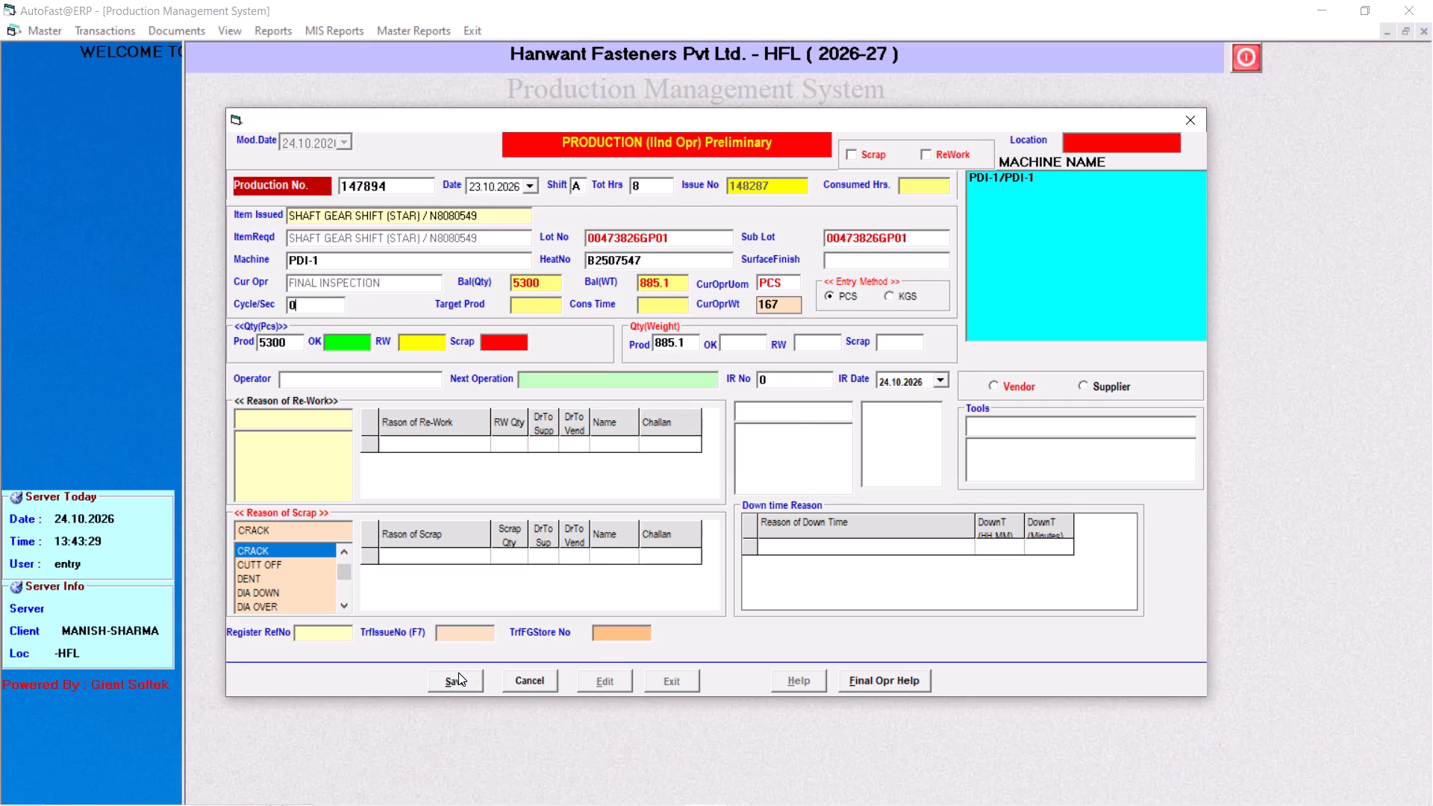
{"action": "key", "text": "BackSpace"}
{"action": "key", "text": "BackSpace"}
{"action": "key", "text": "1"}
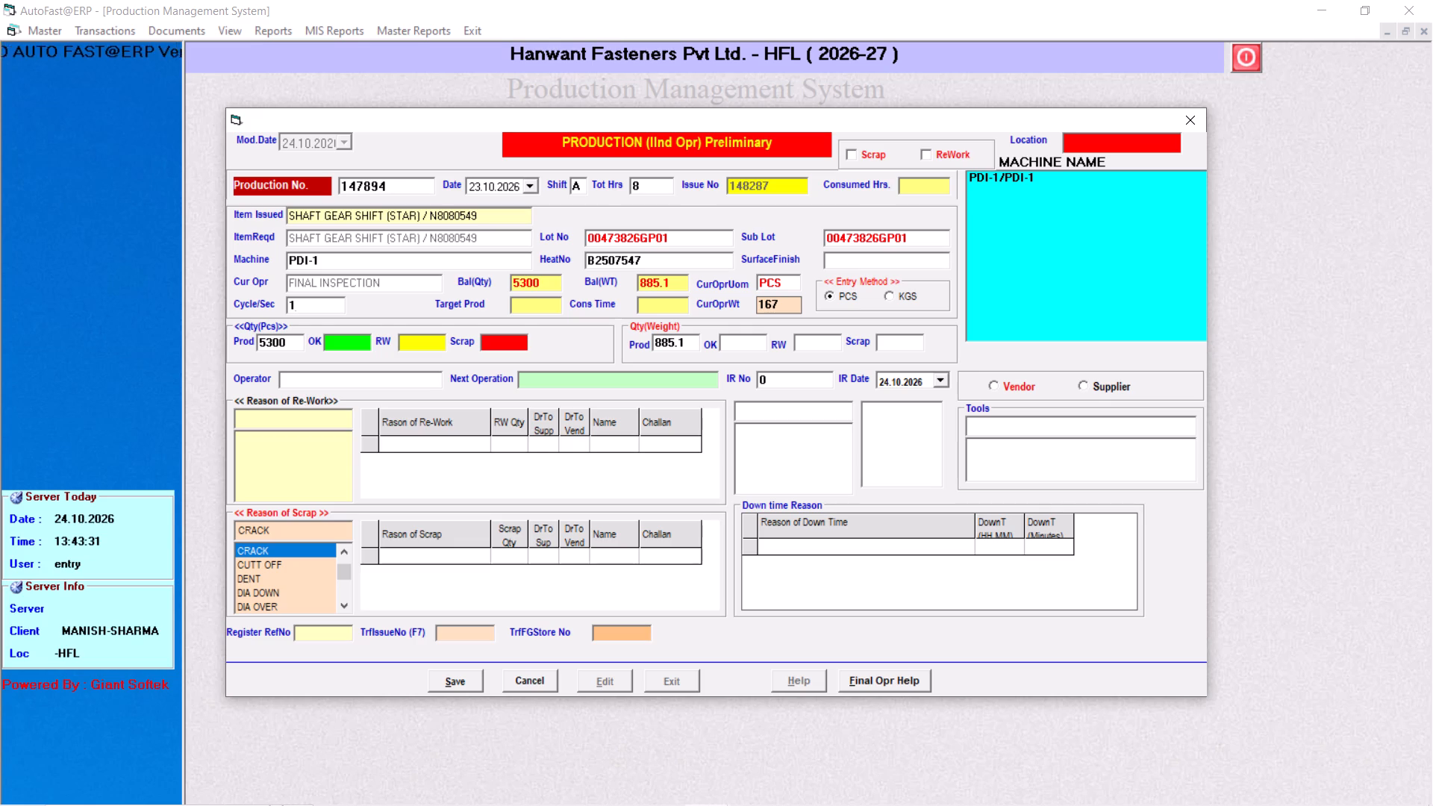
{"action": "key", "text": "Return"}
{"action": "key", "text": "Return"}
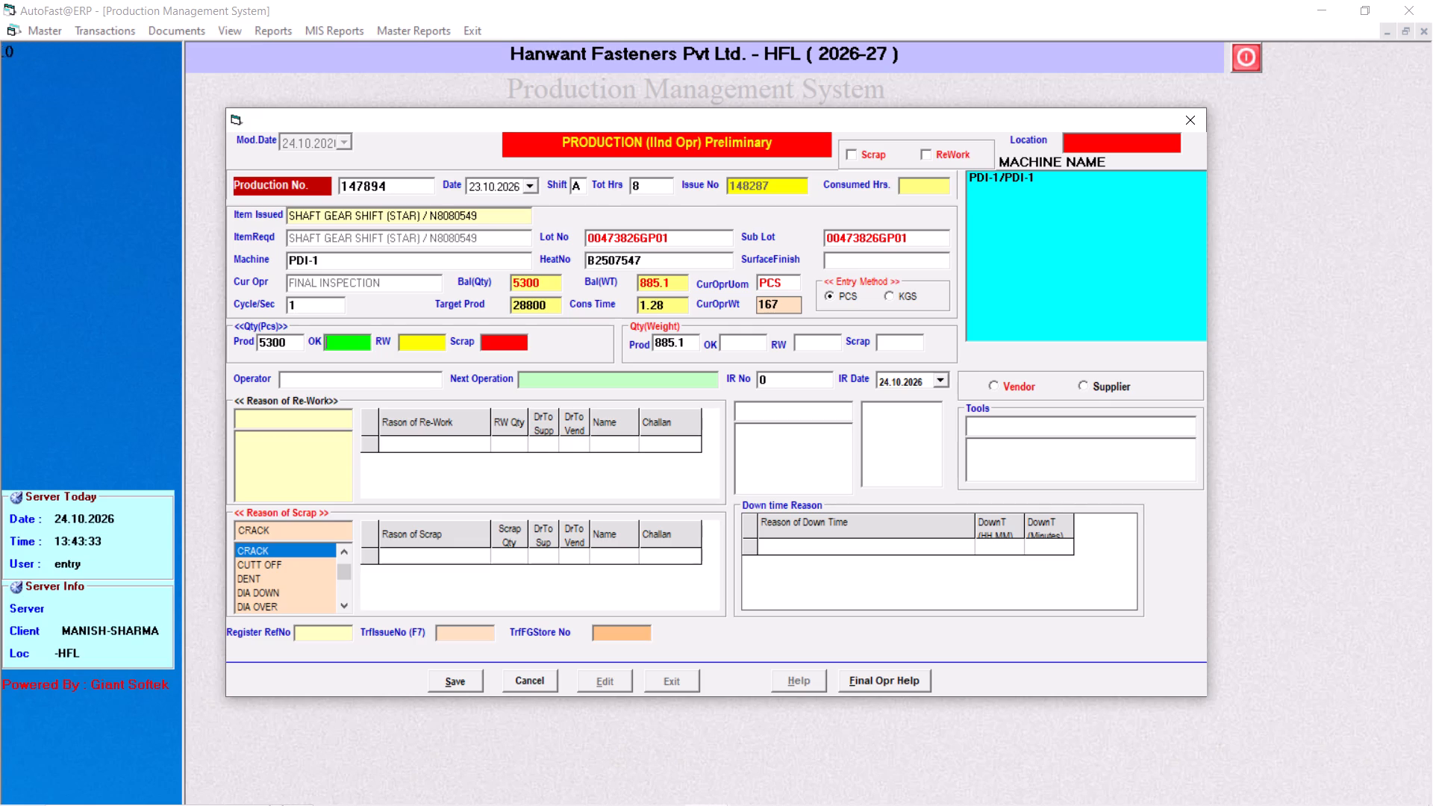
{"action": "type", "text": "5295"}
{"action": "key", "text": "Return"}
Clear the rework quantity of this gear shift shaft entry so that the remaining 5 pcs are booked as scrap.
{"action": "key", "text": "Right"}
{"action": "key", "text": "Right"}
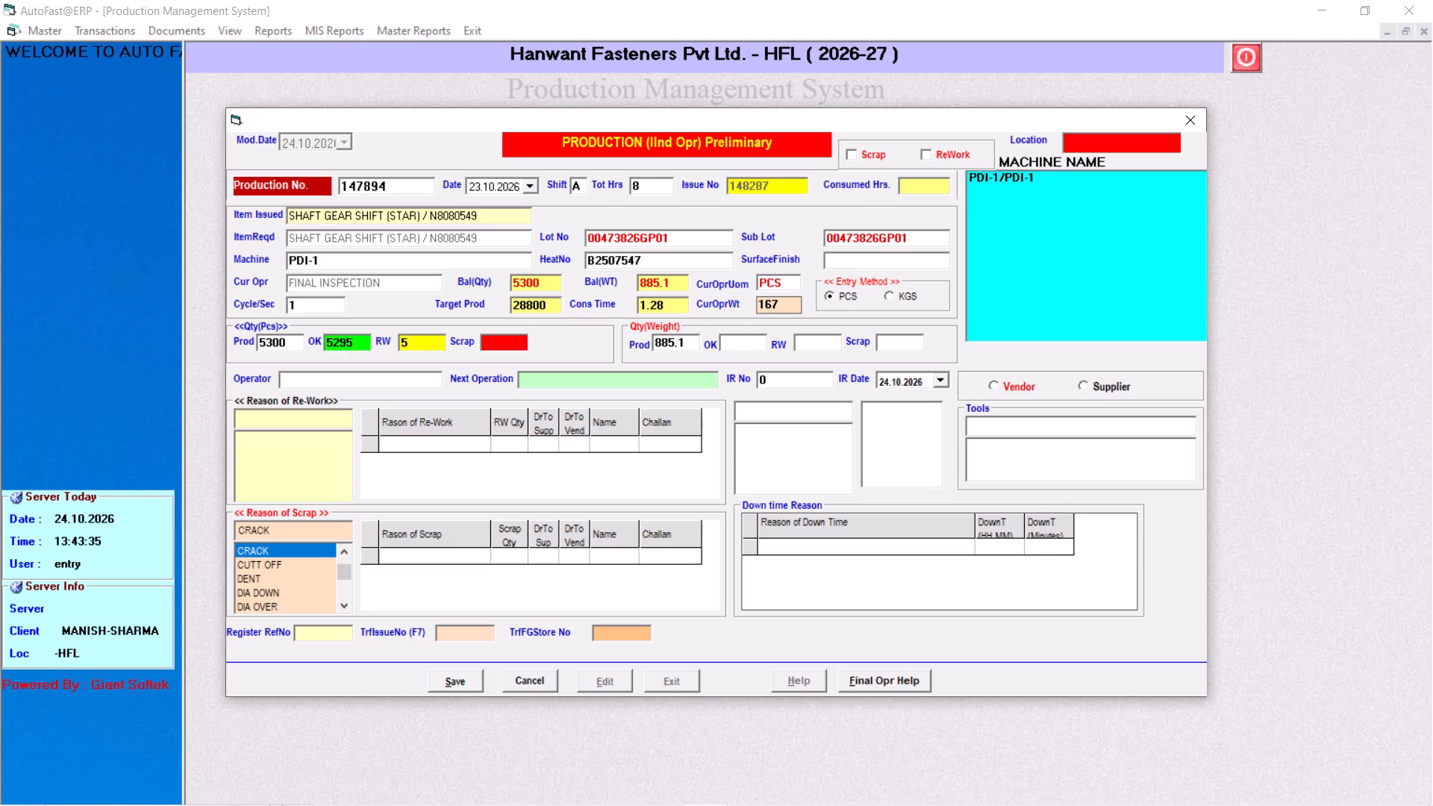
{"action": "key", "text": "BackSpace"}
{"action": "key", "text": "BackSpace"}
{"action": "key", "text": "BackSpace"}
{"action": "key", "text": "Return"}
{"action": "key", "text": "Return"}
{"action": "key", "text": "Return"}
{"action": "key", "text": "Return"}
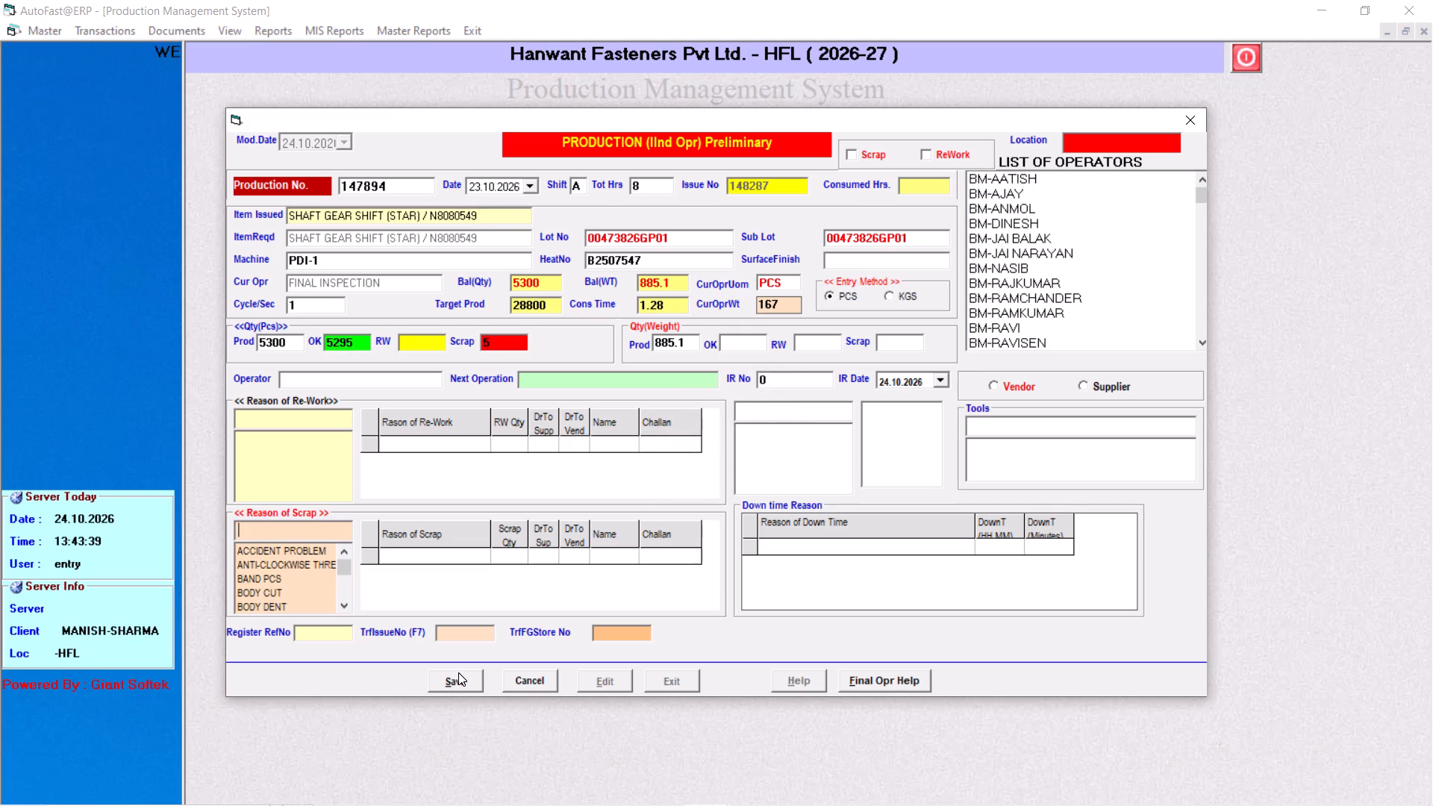
Record FACE UNCLEAN as the scrap reason for this entry, with a scrap quantity of 5.
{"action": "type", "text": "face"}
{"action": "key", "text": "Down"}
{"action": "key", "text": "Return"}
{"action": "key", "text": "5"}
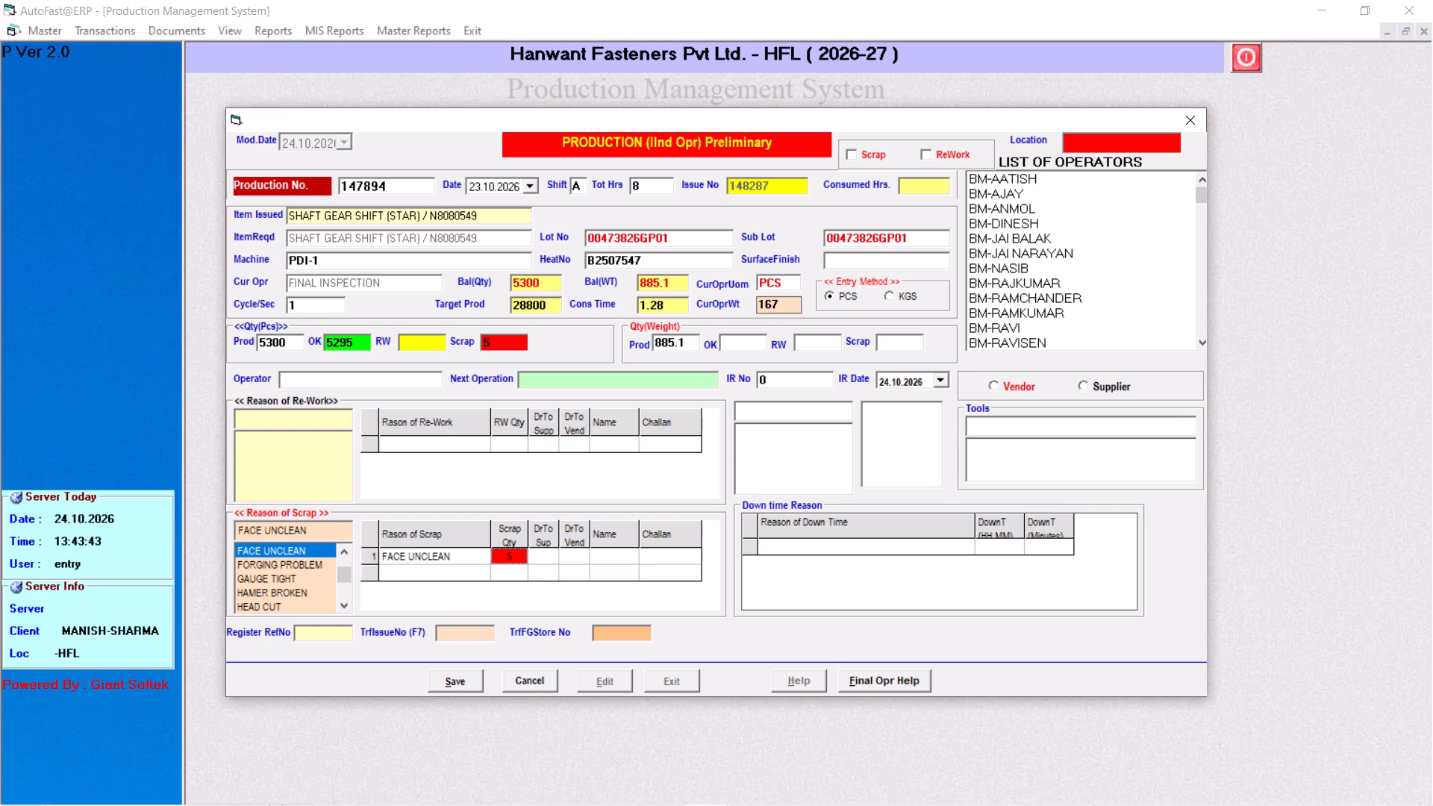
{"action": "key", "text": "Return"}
Assign operator PDI-I JAIBHAGWAN, keep READY TO FG STORE as the next operation, and save the production entry for issue 148287.
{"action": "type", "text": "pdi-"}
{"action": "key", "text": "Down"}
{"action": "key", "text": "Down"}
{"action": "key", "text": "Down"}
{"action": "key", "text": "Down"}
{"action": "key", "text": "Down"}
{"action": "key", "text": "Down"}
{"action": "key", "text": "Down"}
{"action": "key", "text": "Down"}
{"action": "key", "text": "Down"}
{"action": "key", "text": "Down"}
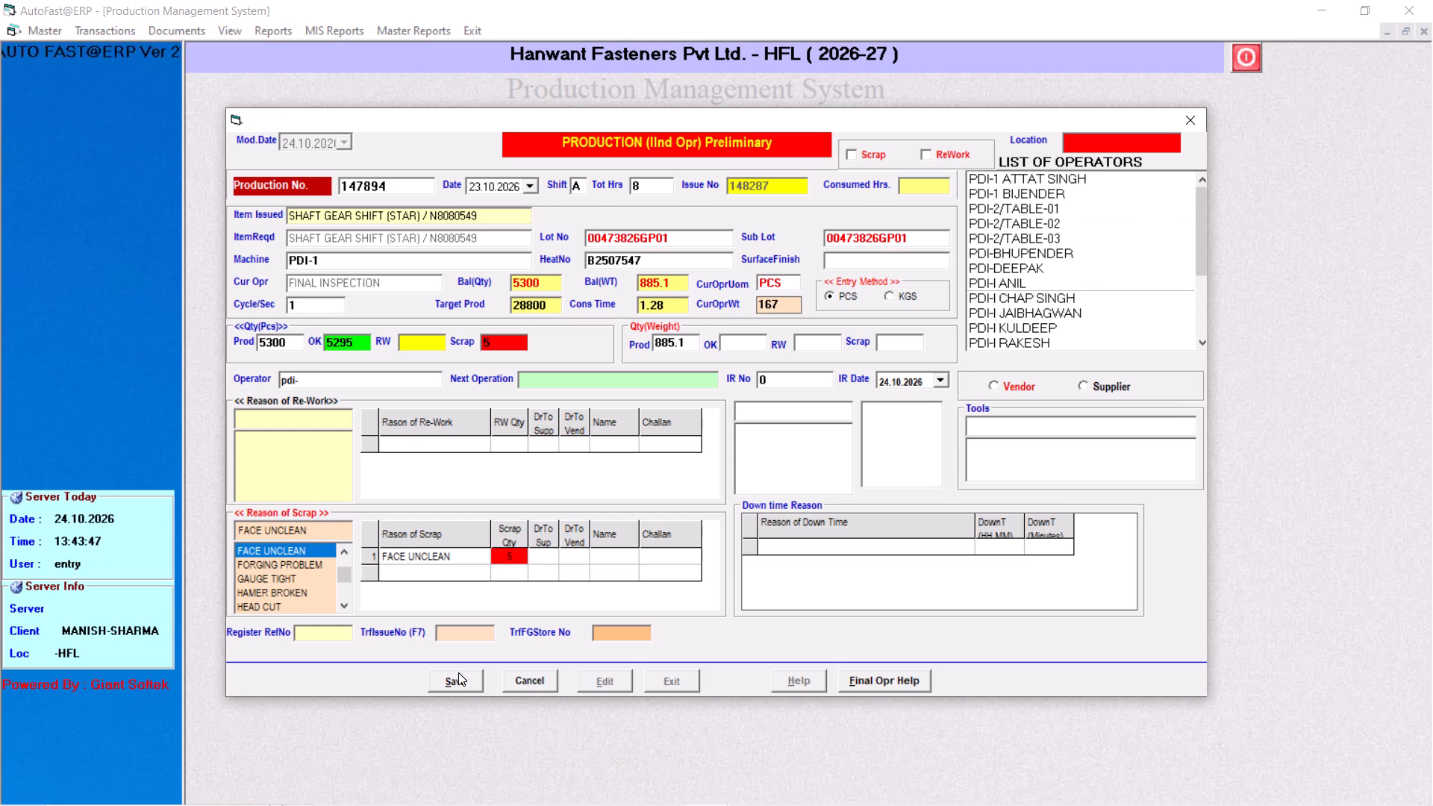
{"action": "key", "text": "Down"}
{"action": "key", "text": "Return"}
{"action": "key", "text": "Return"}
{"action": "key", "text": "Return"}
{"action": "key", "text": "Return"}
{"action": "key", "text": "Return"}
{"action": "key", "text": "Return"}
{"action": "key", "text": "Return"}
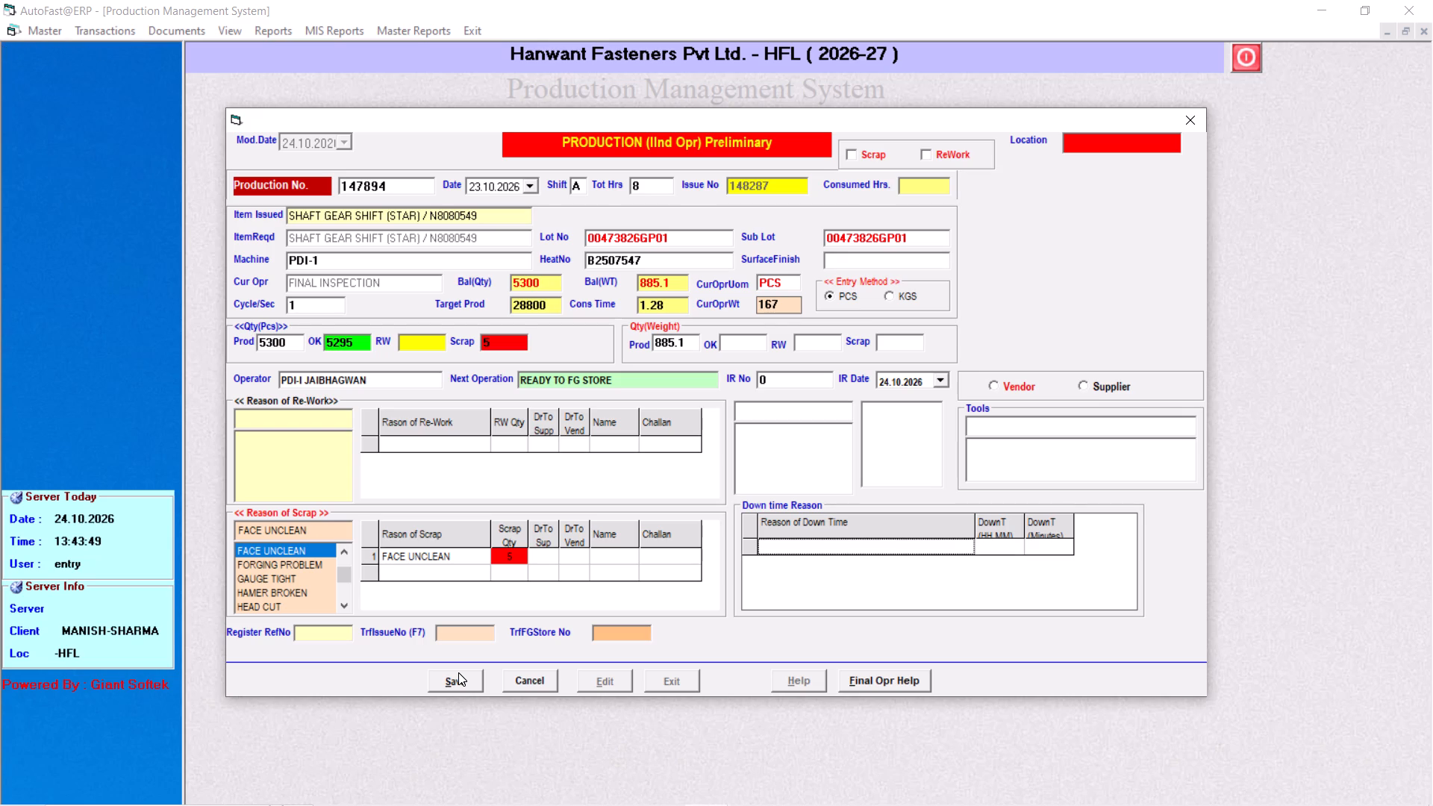
{"action": "left_click", "coordinate": [455, 683]}
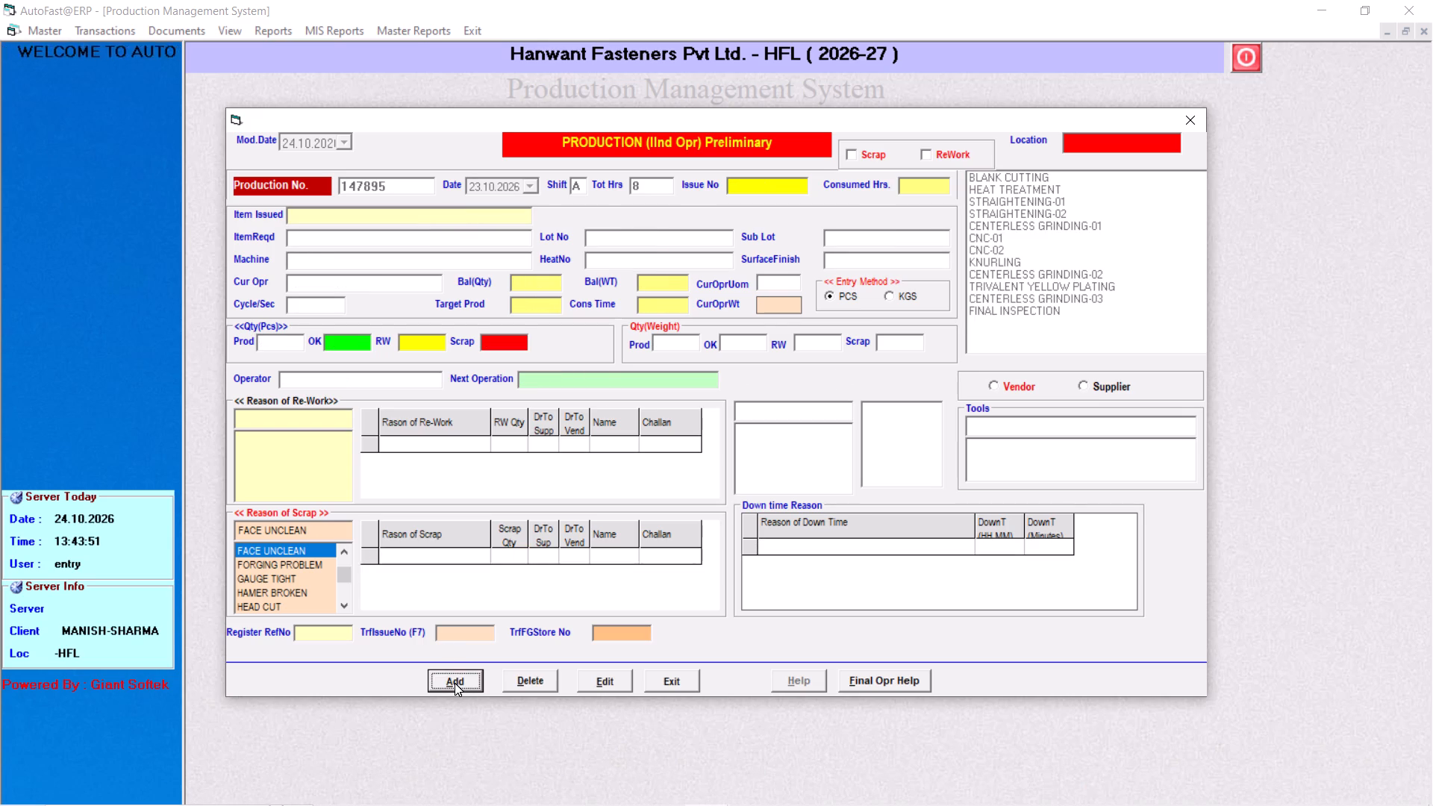
Start a new production entry dated 23.10.2026 with total hours 2, and load issue 148288 on machine PDI-1.
{"action": "key", "text": "Return"}
{"action": "key", "text": "Down"}
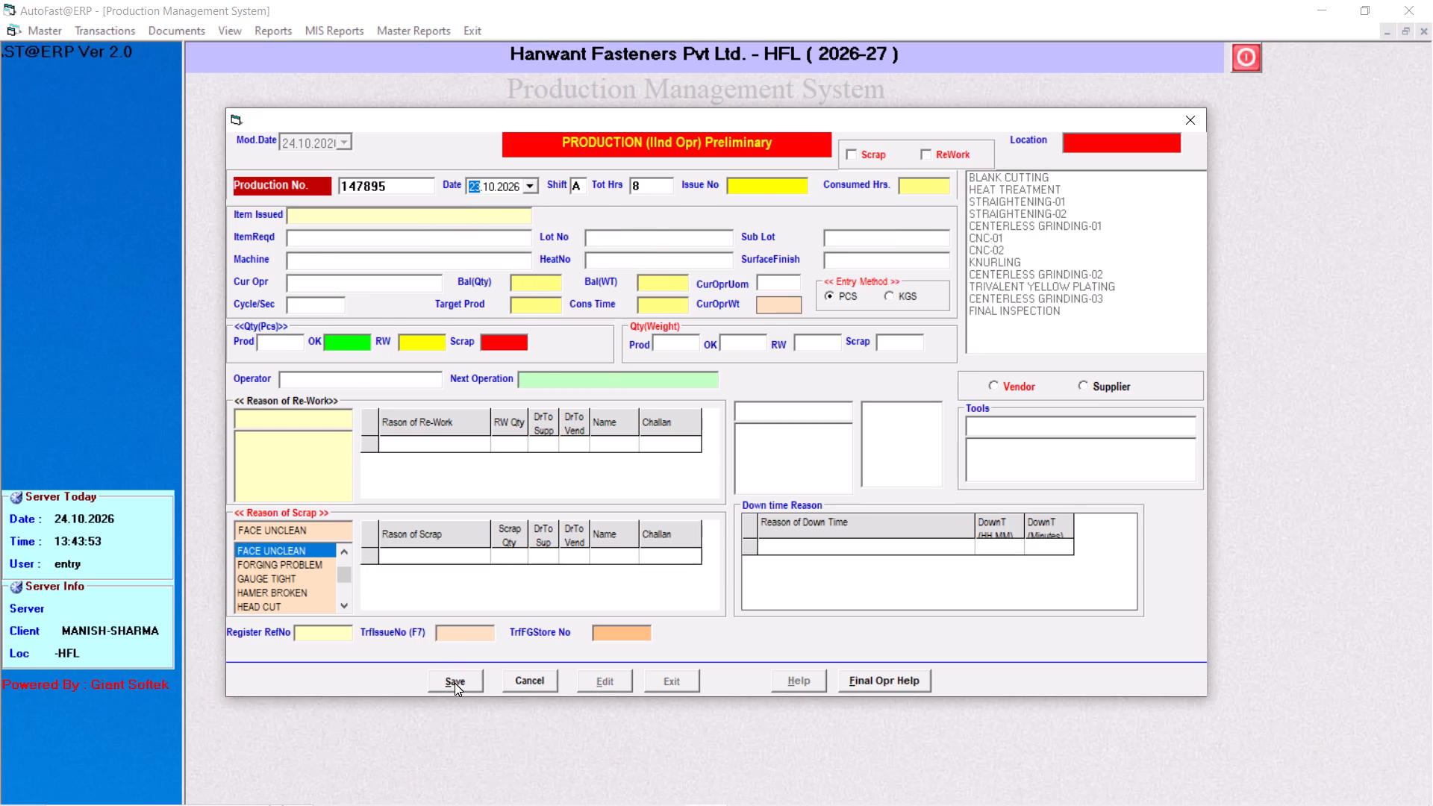
{"action": "key", "text": "Return"}
{"action": "key", "text": "Return"}
{"action": "key", "text": "BackSpace"}
{"action": "key", "text": "BackSpace"}
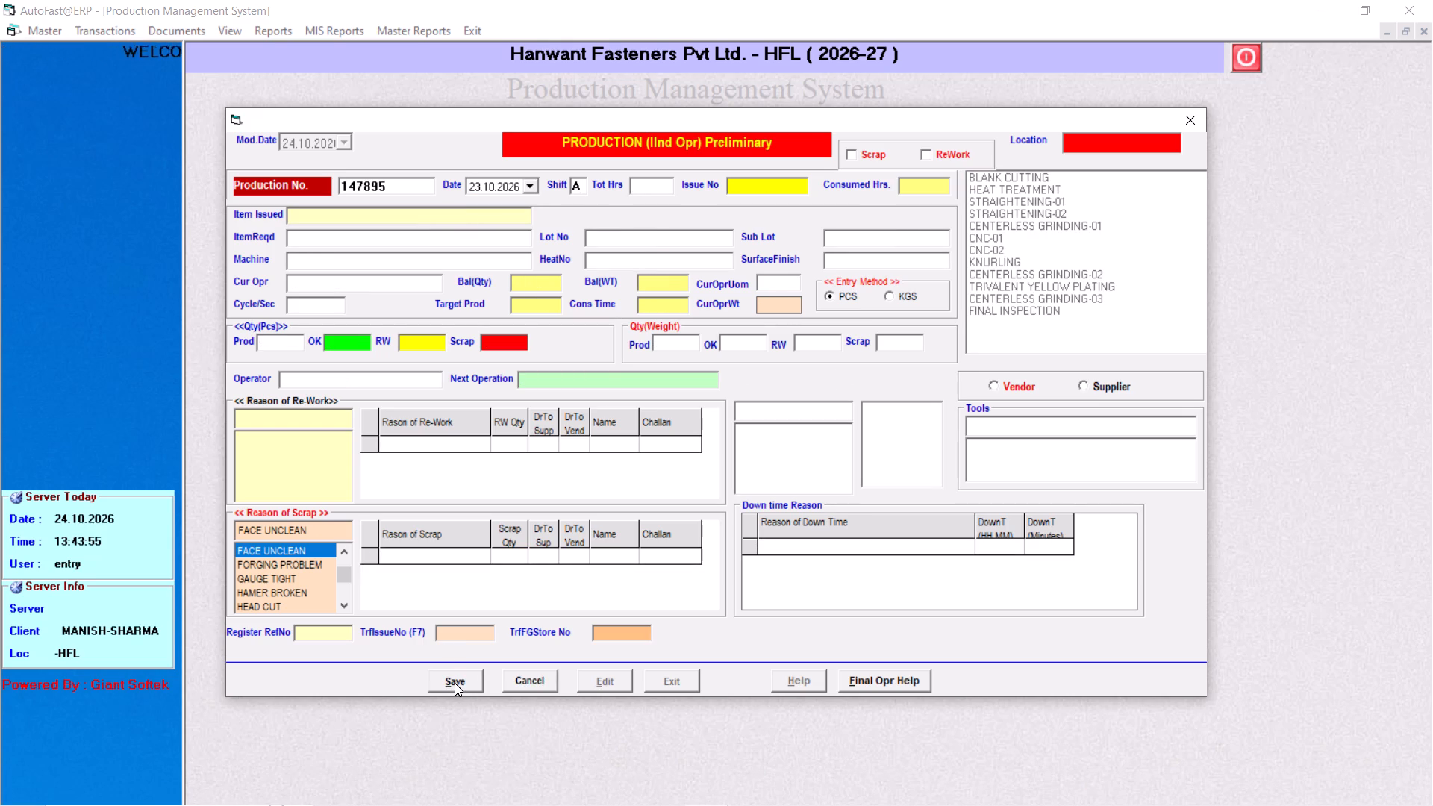
{"action": "key", "text": "2"}
{"action": "key", "text": "Return"}
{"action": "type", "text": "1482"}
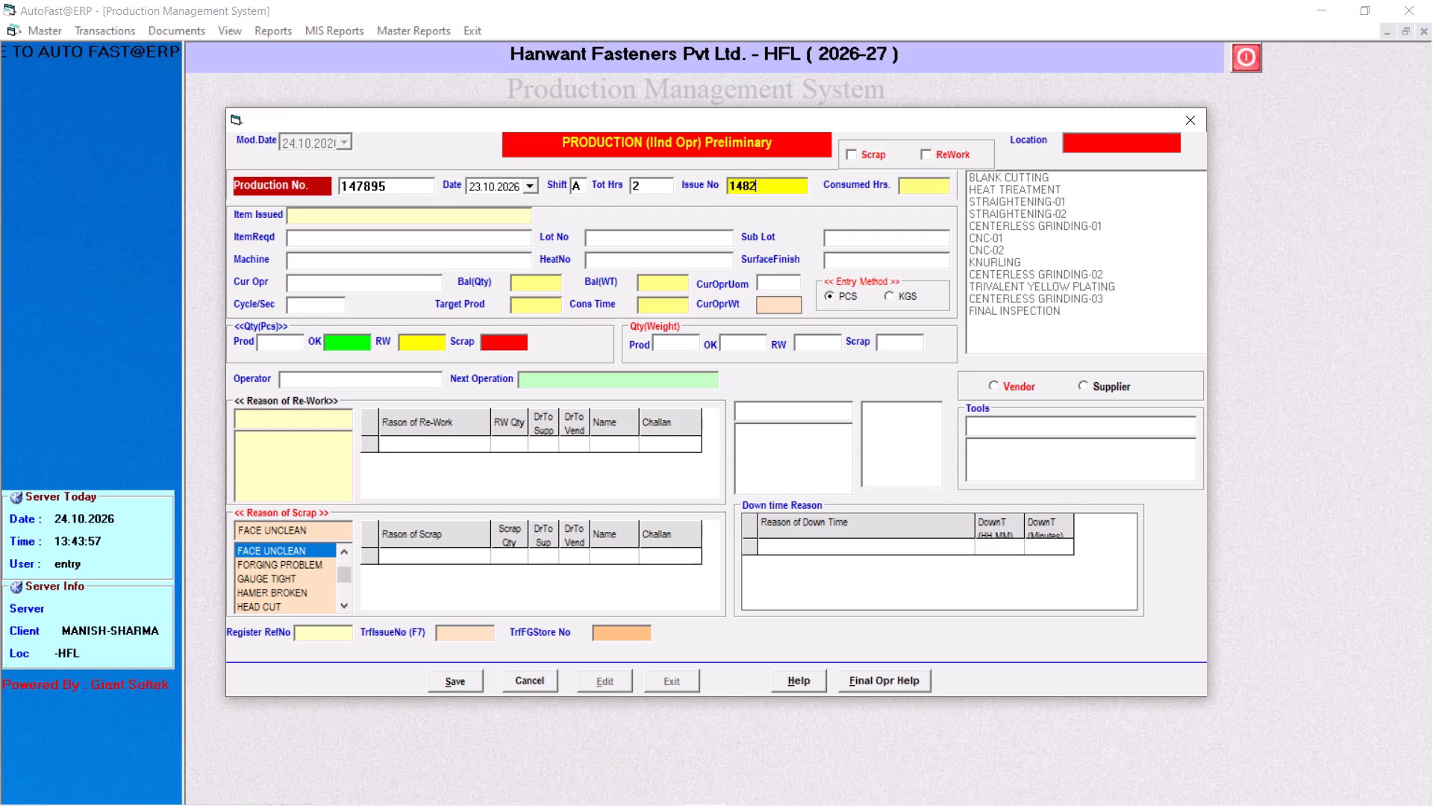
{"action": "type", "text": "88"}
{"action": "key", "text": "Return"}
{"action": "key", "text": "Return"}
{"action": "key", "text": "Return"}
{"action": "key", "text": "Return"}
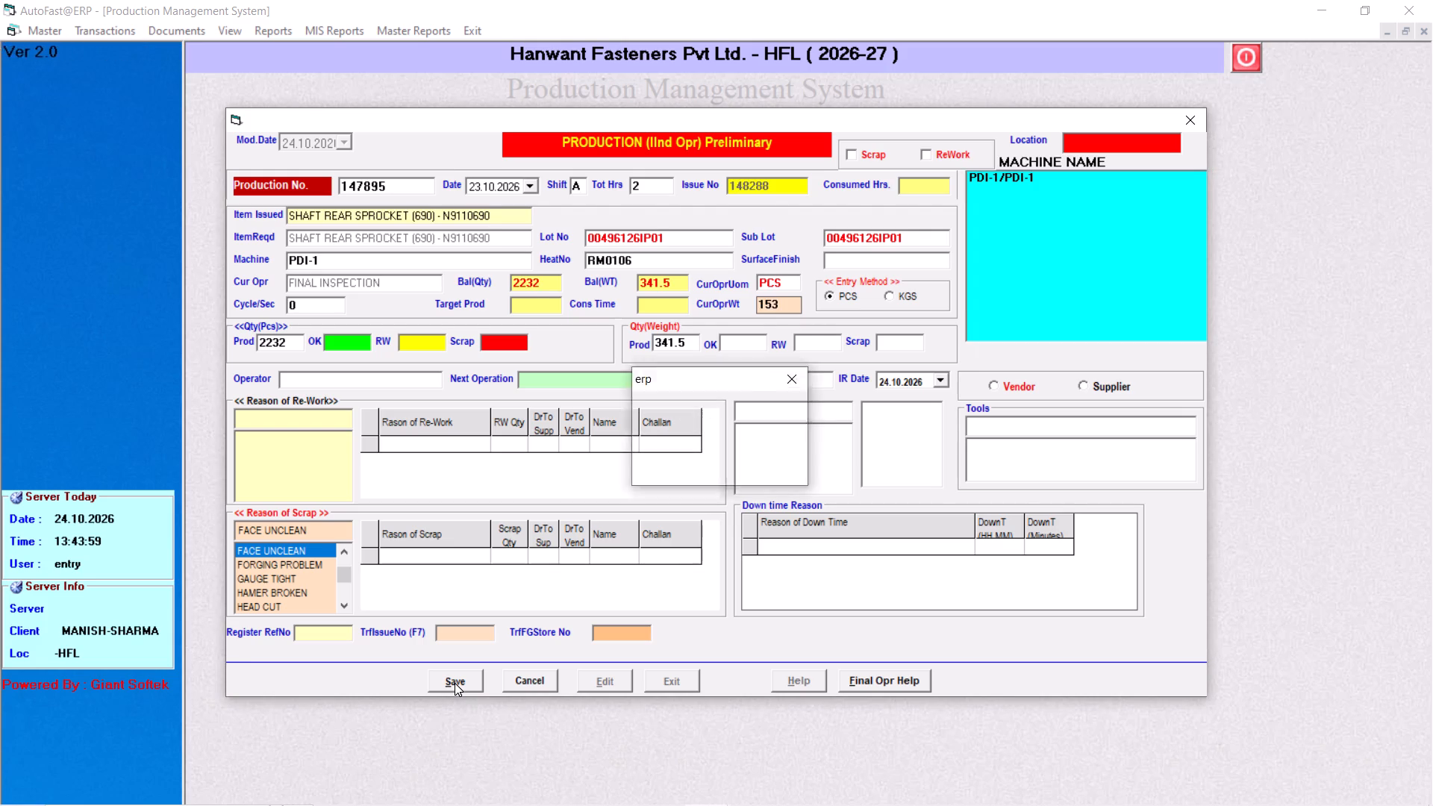
Set the cycle time to 1 and the OK quantity to 2232 pcs for issue 148288, with zero rework and scrap.
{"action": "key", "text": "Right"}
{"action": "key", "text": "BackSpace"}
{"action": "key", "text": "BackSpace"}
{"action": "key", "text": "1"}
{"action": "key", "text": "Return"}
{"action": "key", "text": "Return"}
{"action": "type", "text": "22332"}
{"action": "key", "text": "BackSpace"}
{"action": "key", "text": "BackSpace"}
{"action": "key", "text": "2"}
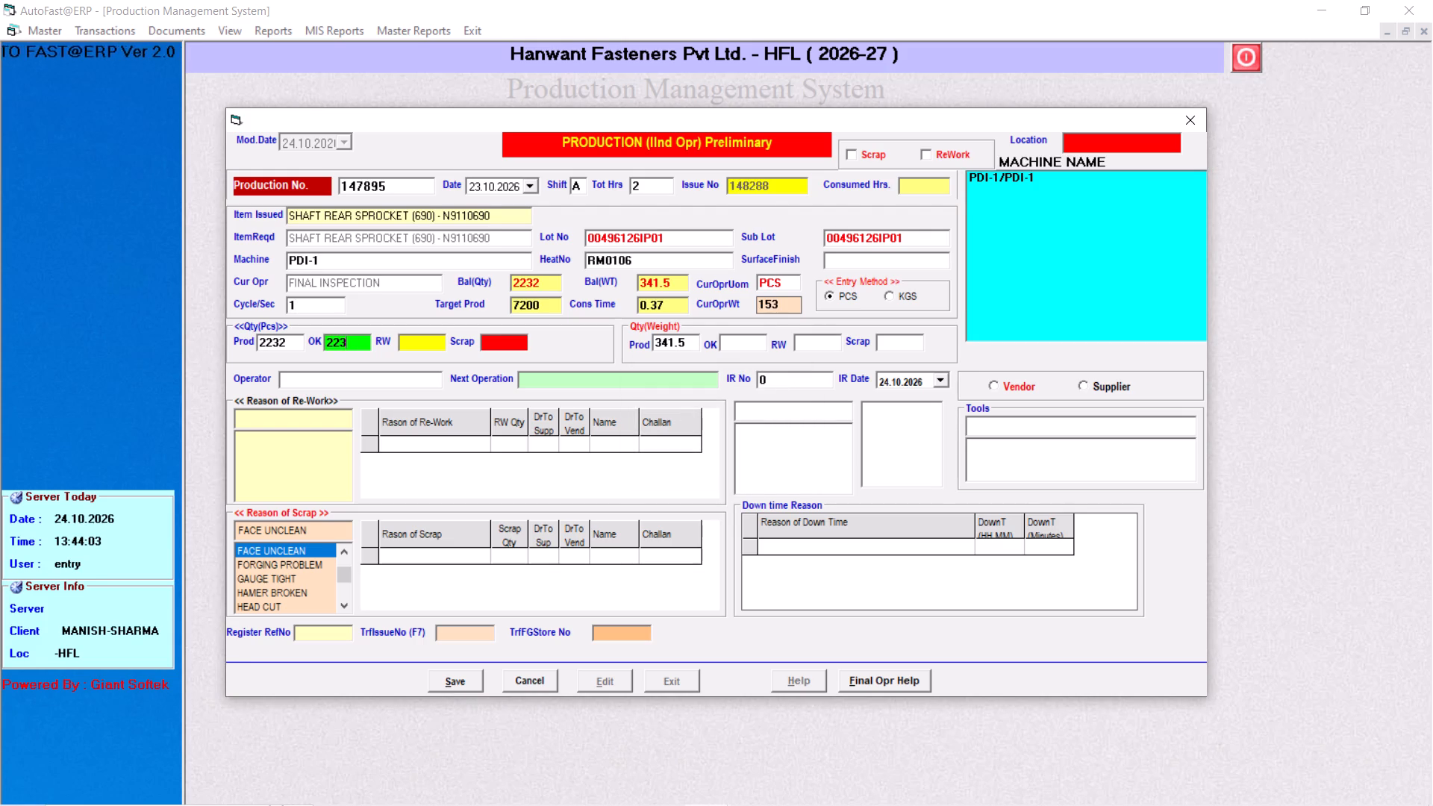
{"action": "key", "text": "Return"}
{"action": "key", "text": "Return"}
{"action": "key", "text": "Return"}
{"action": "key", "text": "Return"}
Assign operator PDI-I KULDEEP, keep READY TO FG STORE as the next operation, and save the production entry for issue 148288.
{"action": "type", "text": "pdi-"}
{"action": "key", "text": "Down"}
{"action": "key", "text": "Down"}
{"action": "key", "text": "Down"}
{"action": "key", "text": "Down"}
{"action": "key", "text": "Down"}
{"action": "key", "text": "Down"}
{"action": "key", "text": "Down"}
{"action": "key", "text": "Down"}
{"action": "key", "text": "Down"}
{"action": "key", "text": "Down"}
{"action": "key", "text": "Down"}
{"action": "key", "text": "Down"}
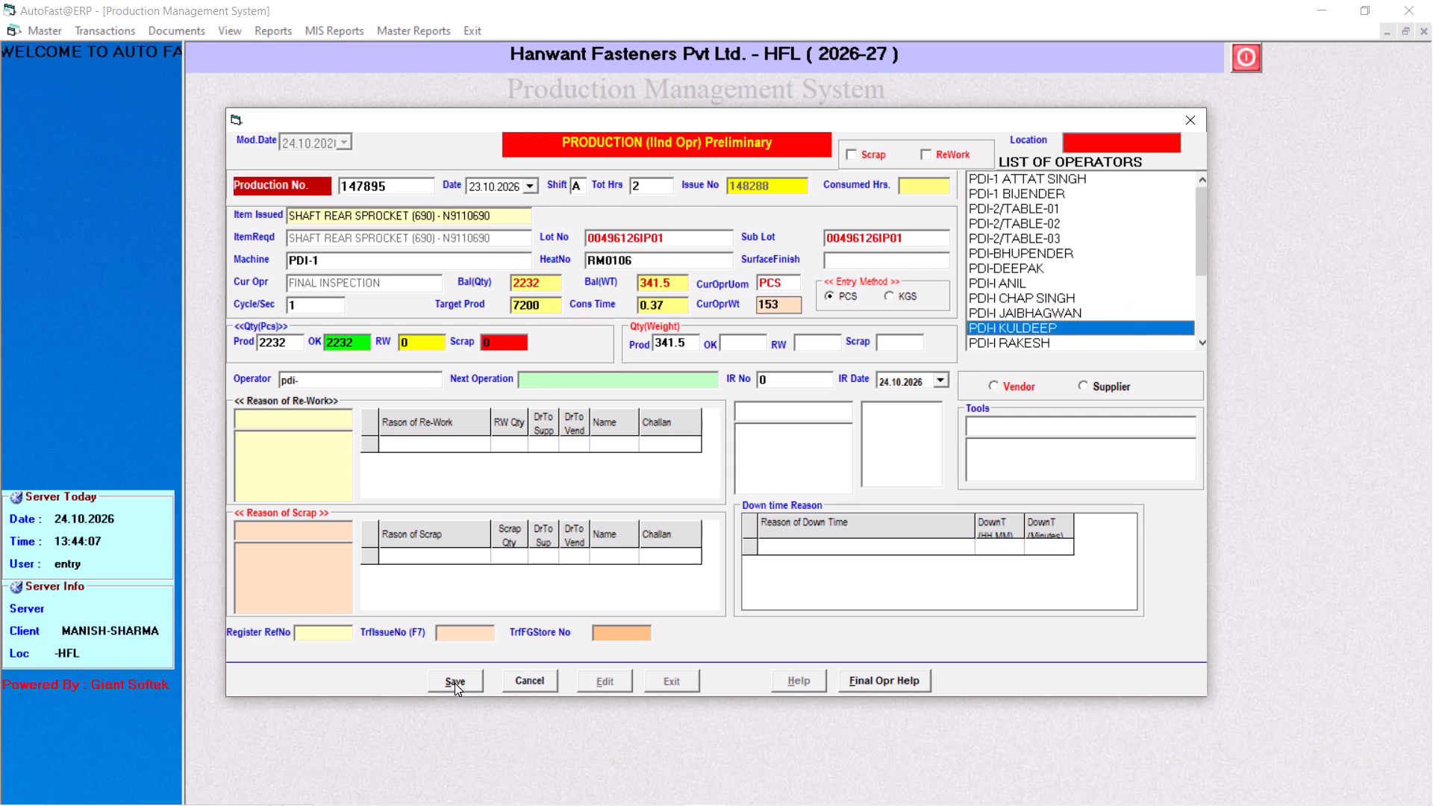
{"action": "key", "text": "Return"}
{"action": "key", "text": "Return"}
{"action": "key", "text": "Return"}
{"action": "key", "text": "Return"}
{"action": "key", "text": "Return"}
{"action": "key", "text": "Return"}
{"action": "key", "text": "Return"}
{"action": "left_click", "coordinate": [455, 683]}
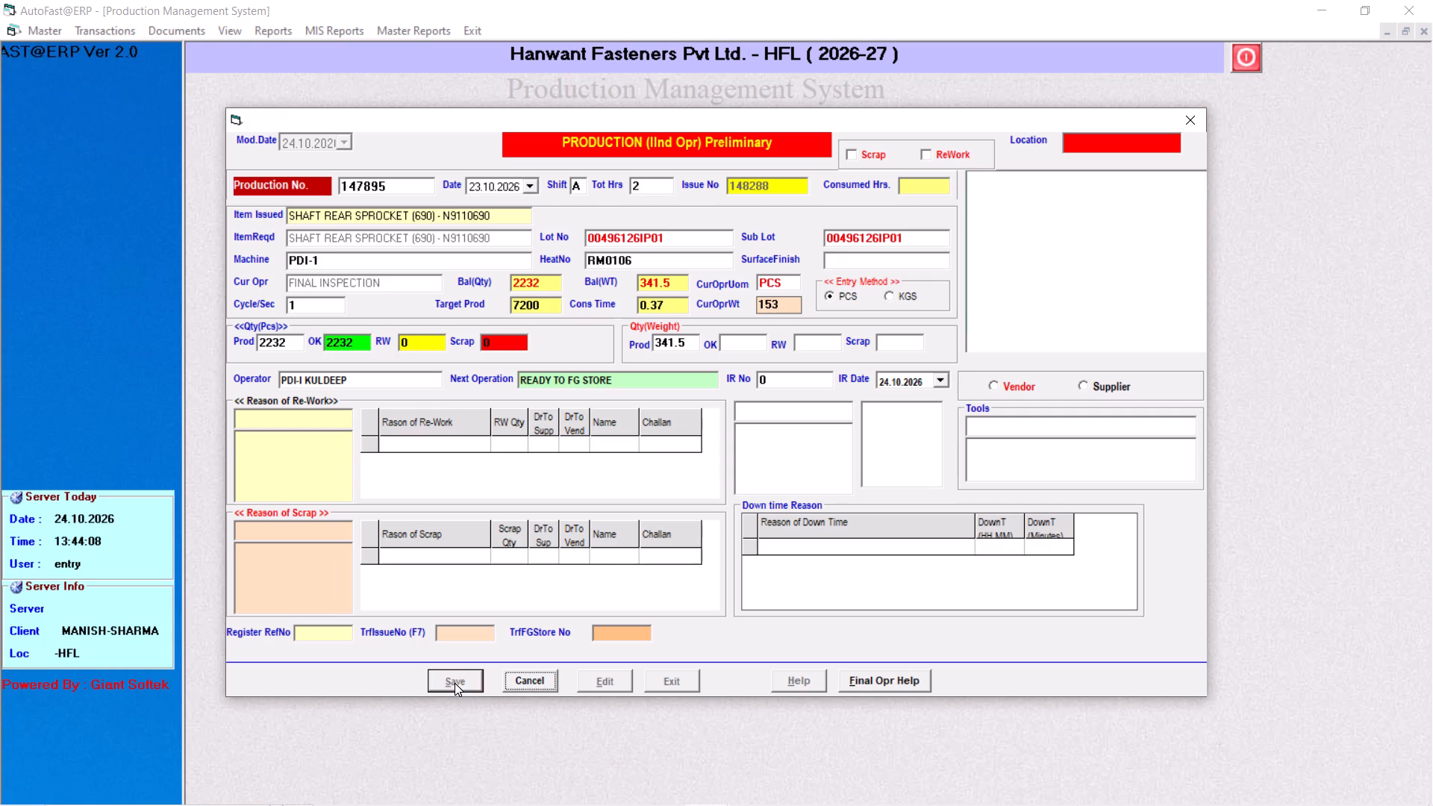
Start a new production entry dated 23.10.2026, shift A, 2 hours, and load issue 148289 on machine PDI-1.
{"action": "key", "text": "Return"}
{"action": "key", "text": "Down"}
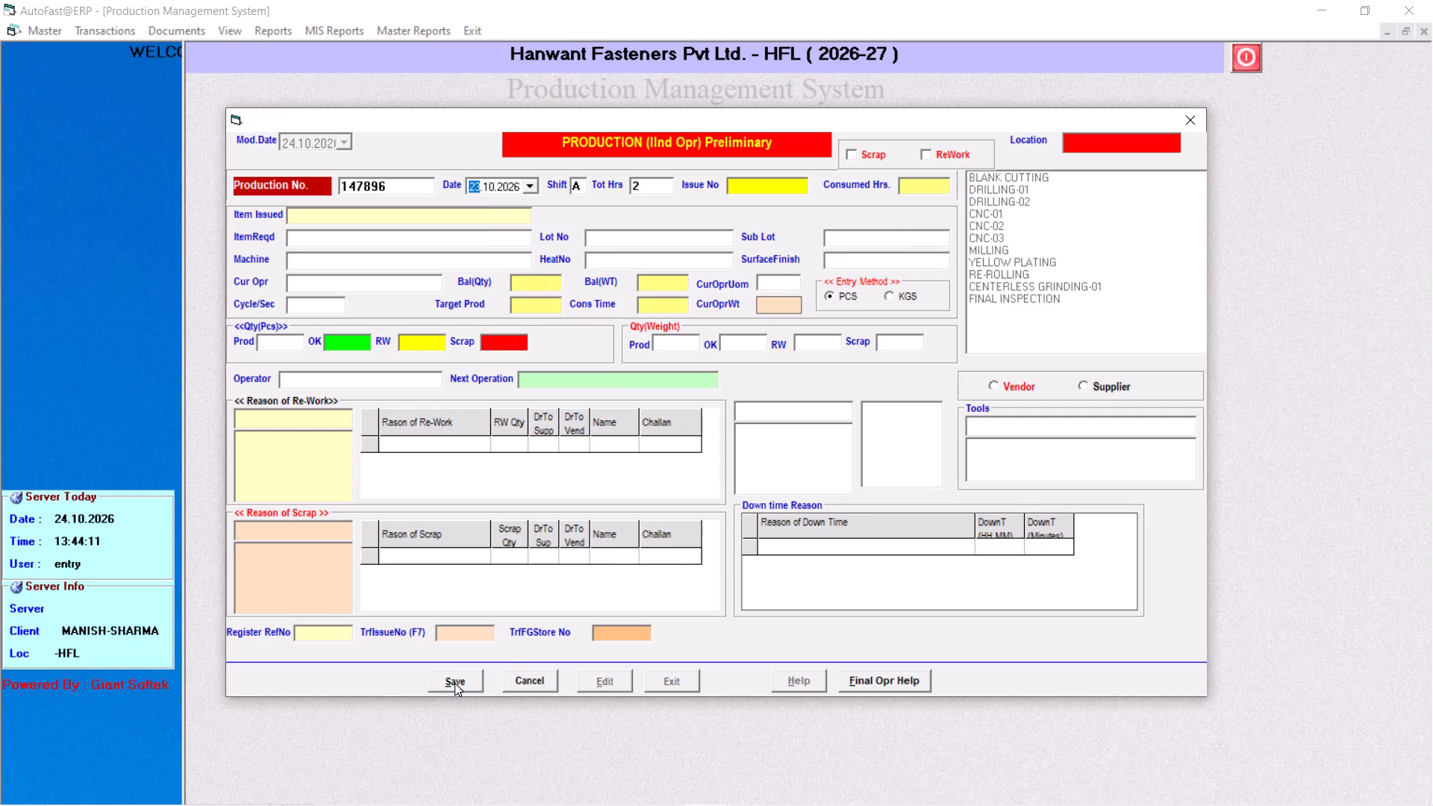
{"action": "key", "text": "Return"}
{"action": "key", "text": "Return"}
{"action": "key", "text": "Return"}
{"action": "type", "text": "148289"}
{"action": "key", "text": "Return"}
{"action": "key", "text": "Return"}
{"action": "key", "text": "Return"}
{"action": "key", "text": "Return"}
Set the cycle time to 1 and the OK quantity to 1161 pcs for issue 148289, with zero rework and scrap.
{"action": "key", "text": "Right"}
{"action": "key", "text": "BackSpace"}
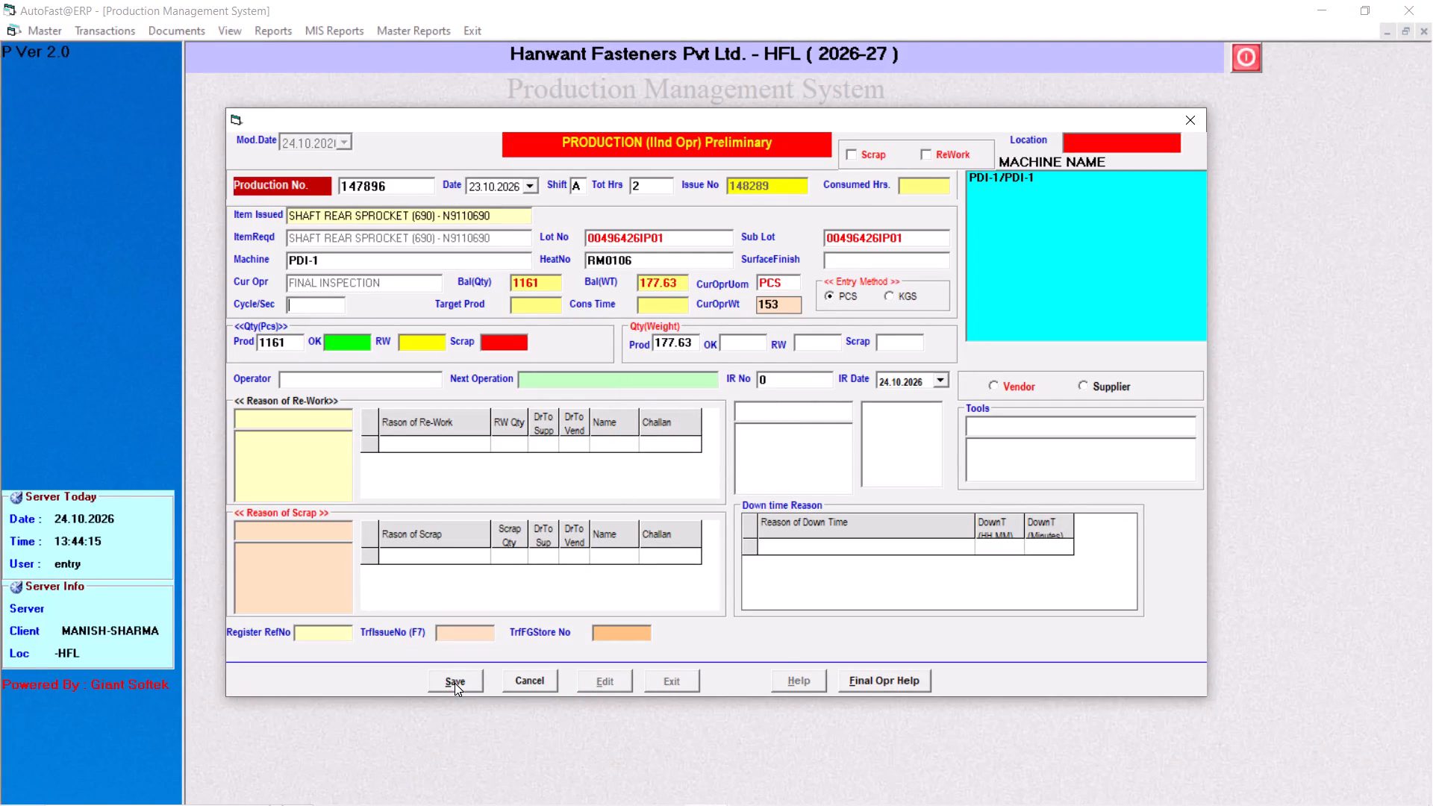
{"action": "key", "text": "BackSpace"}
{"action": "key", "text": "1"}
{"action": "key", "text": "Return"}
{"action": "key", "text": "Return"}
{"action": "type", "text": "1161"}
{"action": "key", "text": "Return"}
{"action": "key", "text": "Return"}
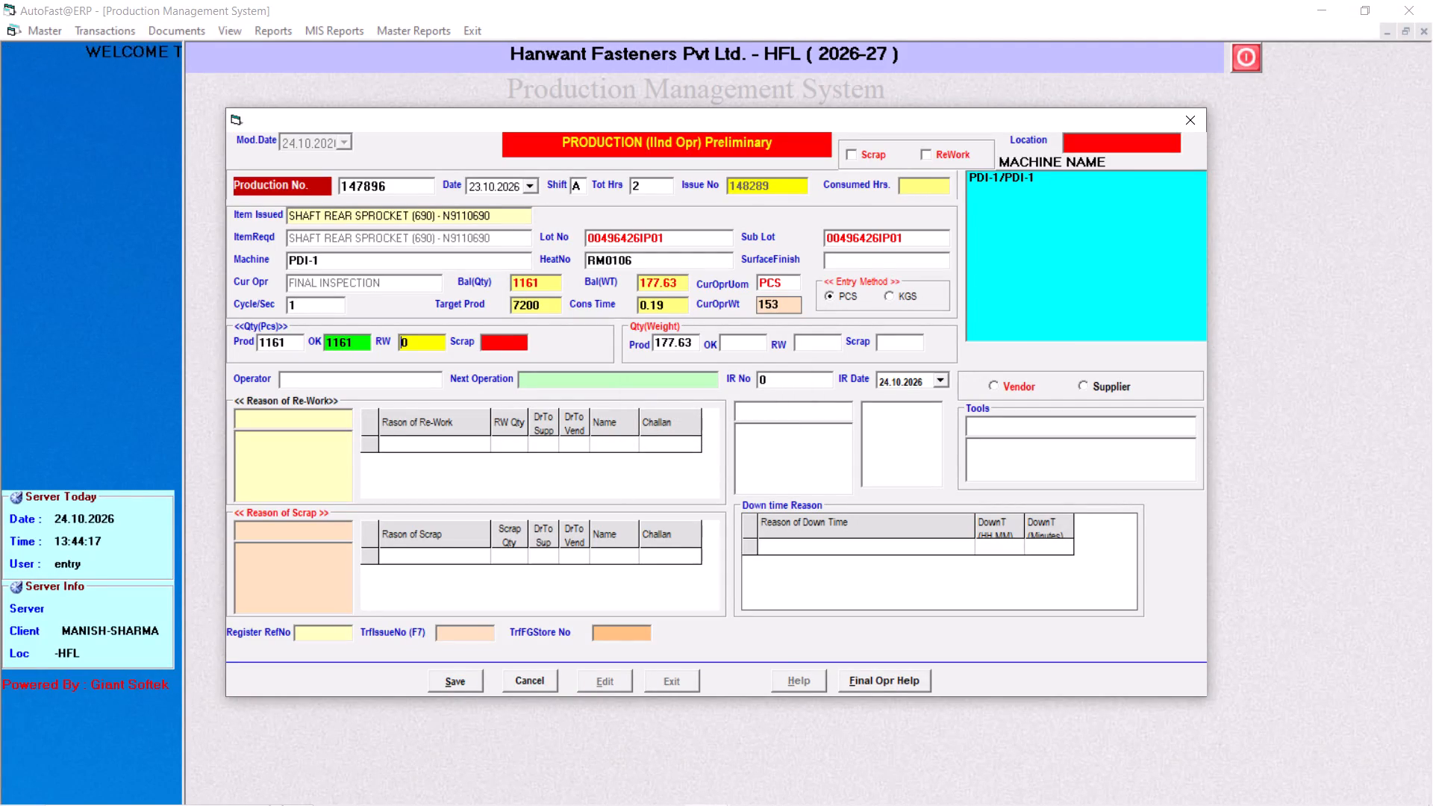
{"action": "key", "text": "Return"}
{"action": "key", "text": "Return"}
Assign operator PDI-I KULDEEP, keep READY TO FG STORE as the next operation, and save the production entry for issue 148289.
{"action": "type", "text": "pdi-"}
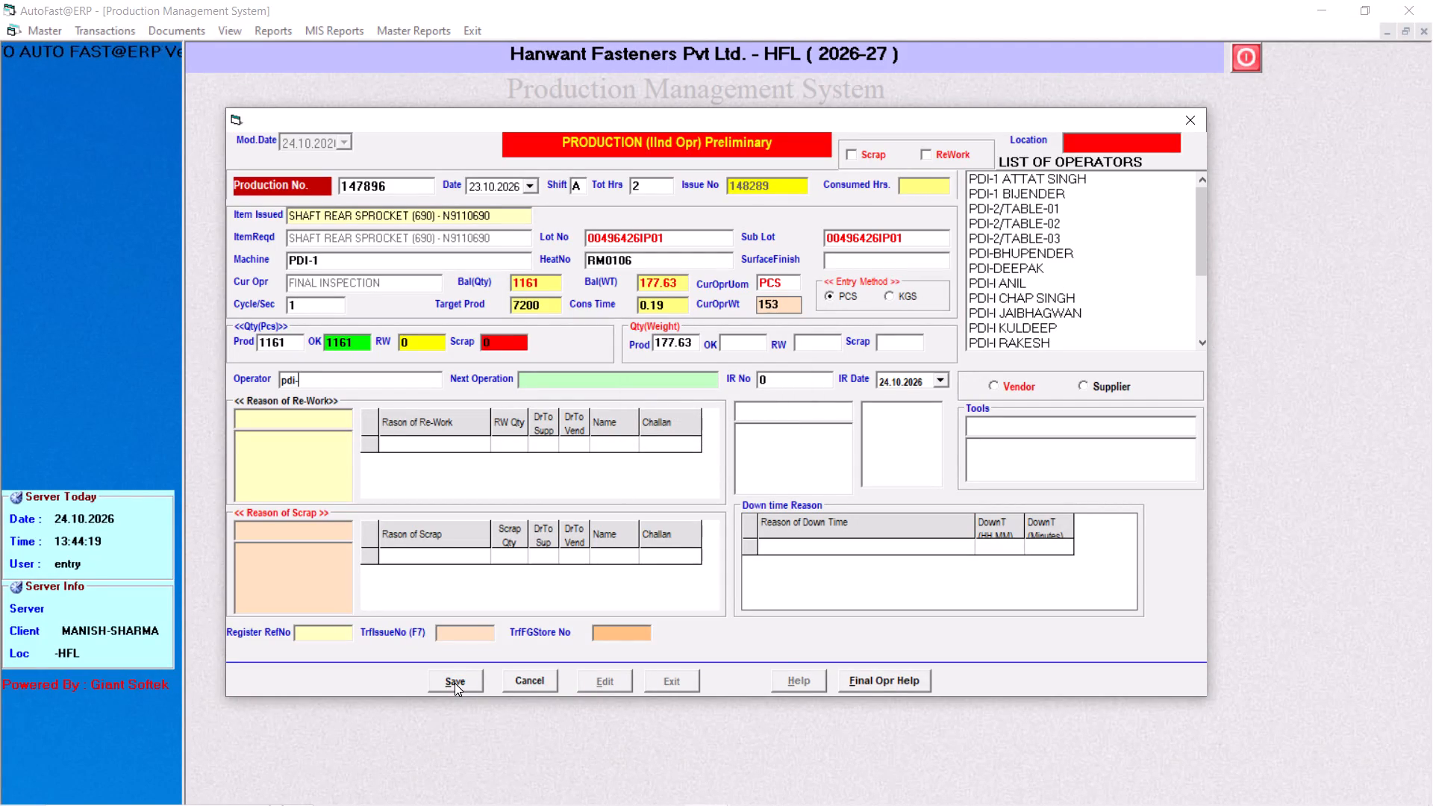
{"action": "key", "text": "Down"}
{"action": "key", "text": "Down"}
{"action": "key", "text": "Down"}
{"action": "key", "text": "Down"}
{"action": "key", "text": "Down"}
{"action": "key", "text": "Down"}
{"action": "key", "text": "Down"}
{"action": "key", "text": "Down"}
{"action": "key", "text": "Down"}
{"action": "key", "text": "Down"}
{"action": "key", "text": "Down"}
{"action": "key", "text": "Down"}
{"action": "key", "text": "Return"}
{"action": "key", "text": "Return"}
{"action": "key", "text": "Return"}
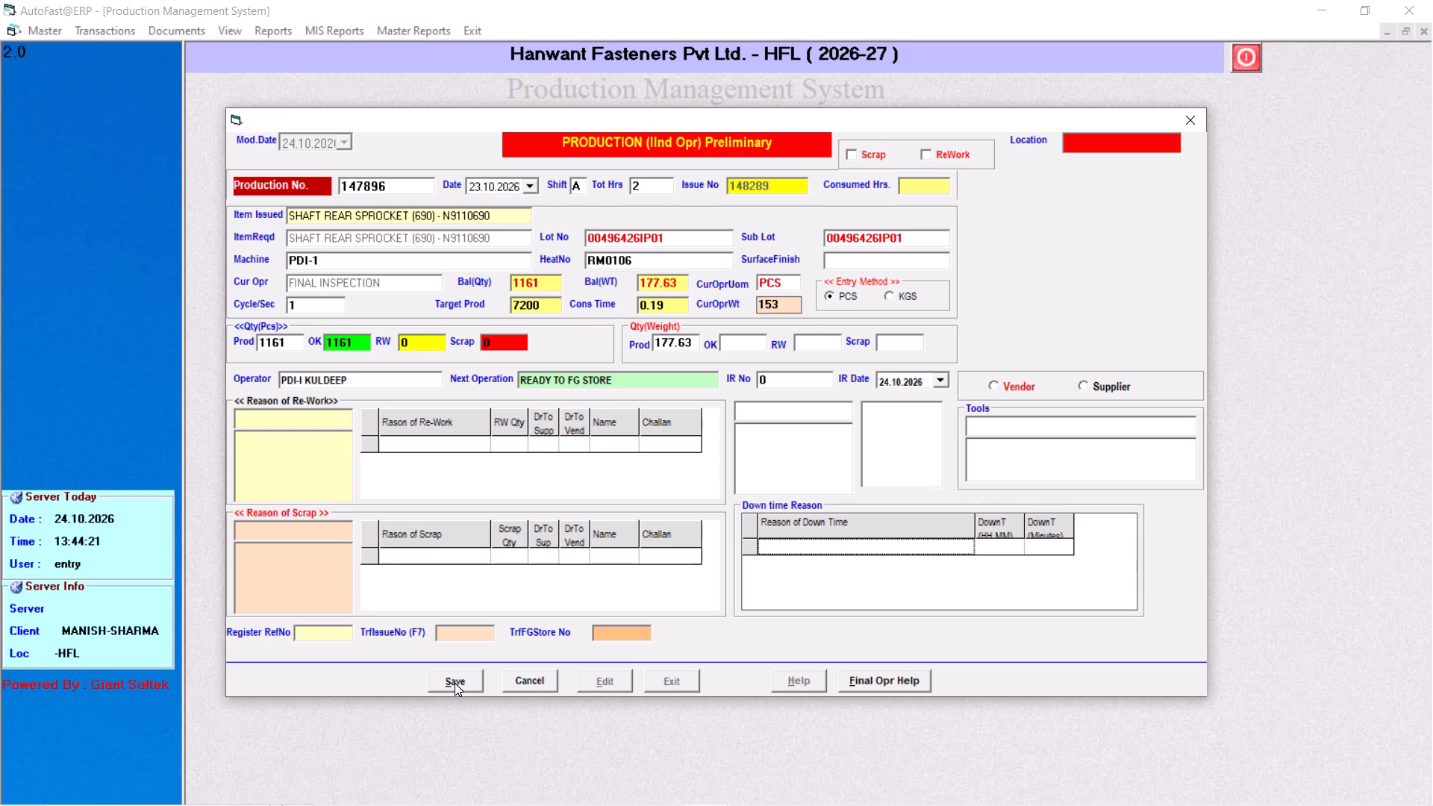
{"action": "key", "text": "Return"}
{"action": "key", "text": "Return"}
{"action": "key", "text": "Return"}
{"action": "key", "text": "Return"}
{"action": "left_click", "coordinate": [455, 683]}
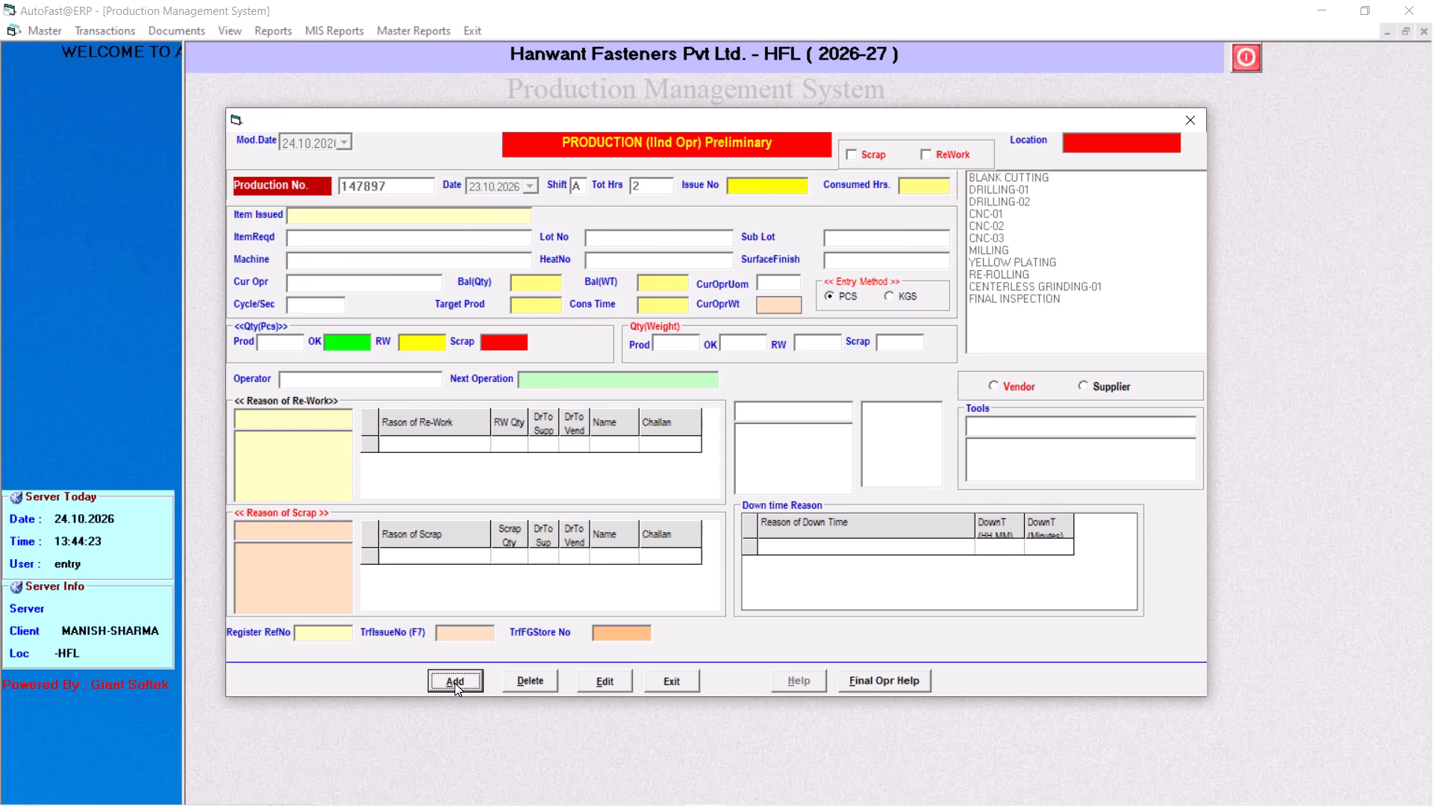
Start a new production entry dated 23.10.2026, shift A, 2 hours, and load issue 148290 on machine PDI-1.
{"action": "key", "text": "Return"}
{"action": "key", "text": "Down"}
{"action": "key", "text": "Return"}
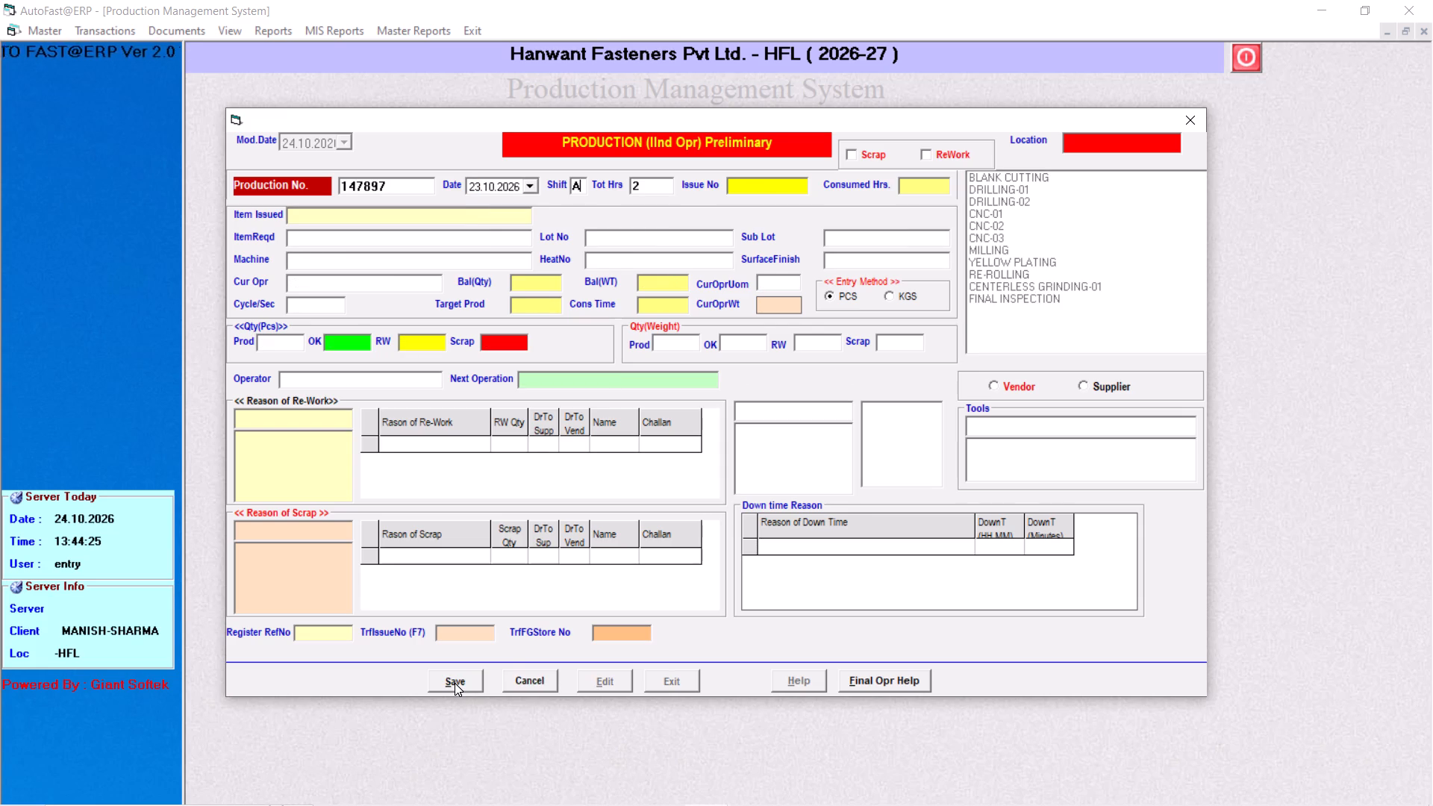
{"action": "key", "text": "Return"}
{"action": "key", "text": "Return"}
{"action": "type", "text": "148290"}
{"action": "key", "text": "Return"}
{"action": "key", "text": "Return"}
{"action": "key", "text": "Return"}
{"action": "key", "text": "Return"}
Set the cycle time to 1 and the OK quantity to 810 pcs for issue 148290, with zero rework and scrap.
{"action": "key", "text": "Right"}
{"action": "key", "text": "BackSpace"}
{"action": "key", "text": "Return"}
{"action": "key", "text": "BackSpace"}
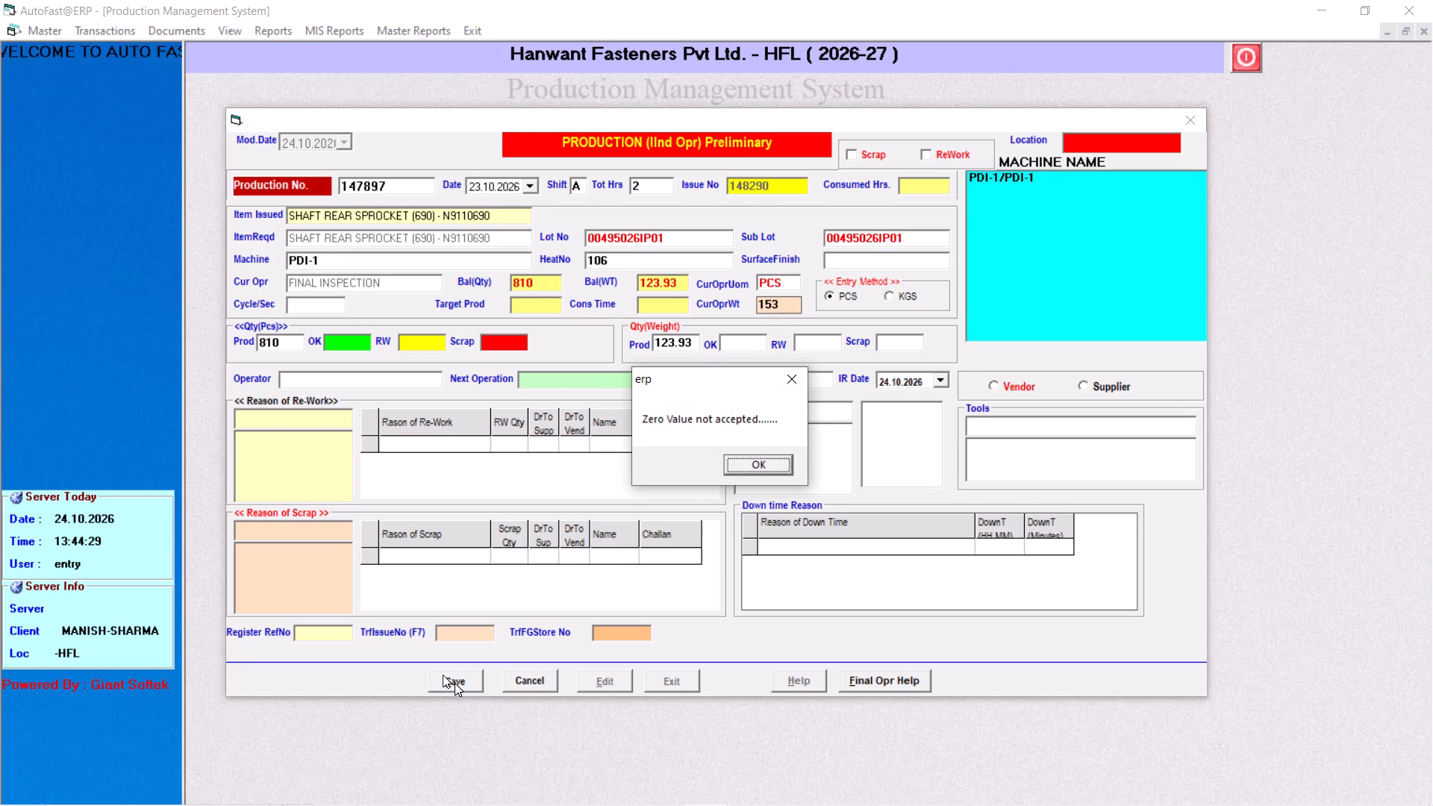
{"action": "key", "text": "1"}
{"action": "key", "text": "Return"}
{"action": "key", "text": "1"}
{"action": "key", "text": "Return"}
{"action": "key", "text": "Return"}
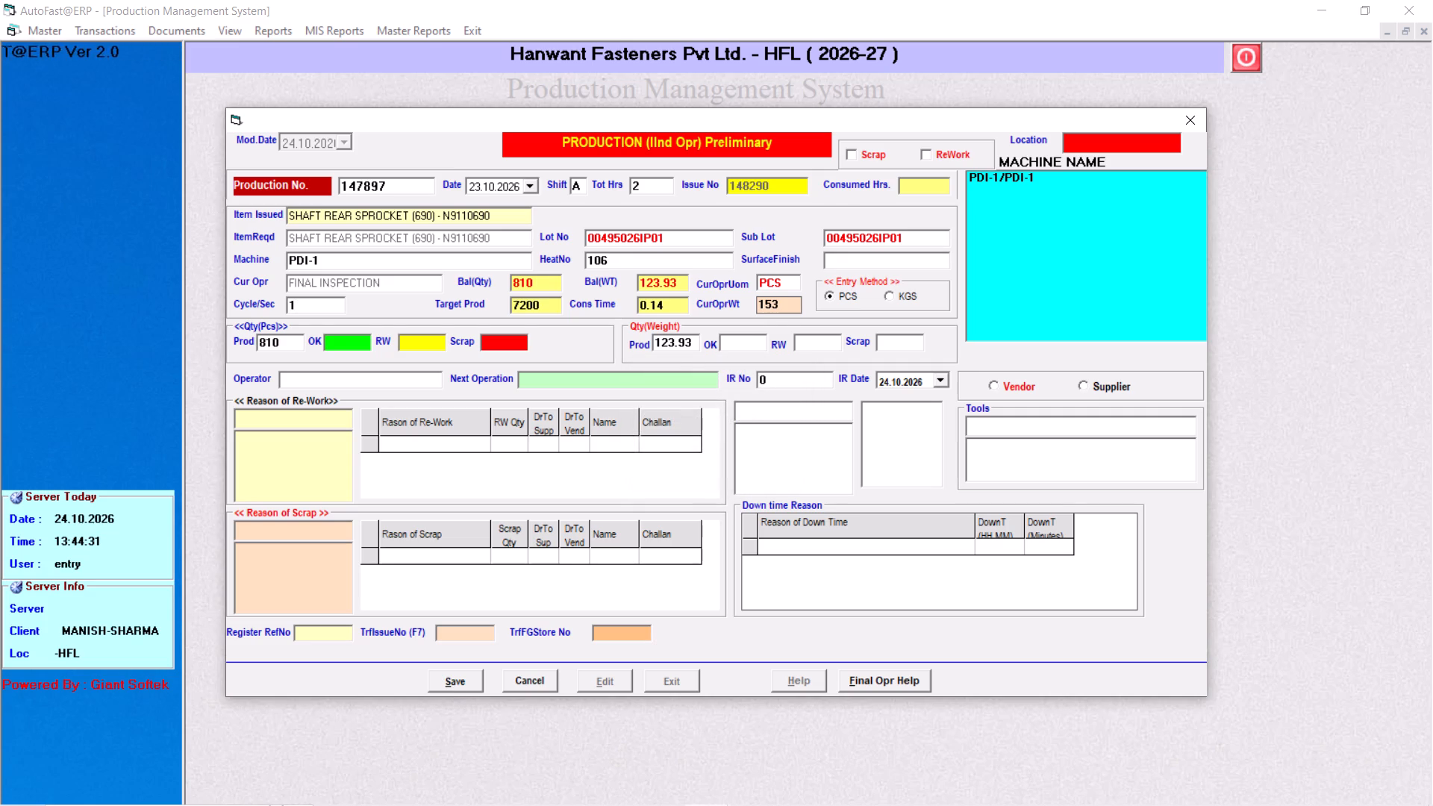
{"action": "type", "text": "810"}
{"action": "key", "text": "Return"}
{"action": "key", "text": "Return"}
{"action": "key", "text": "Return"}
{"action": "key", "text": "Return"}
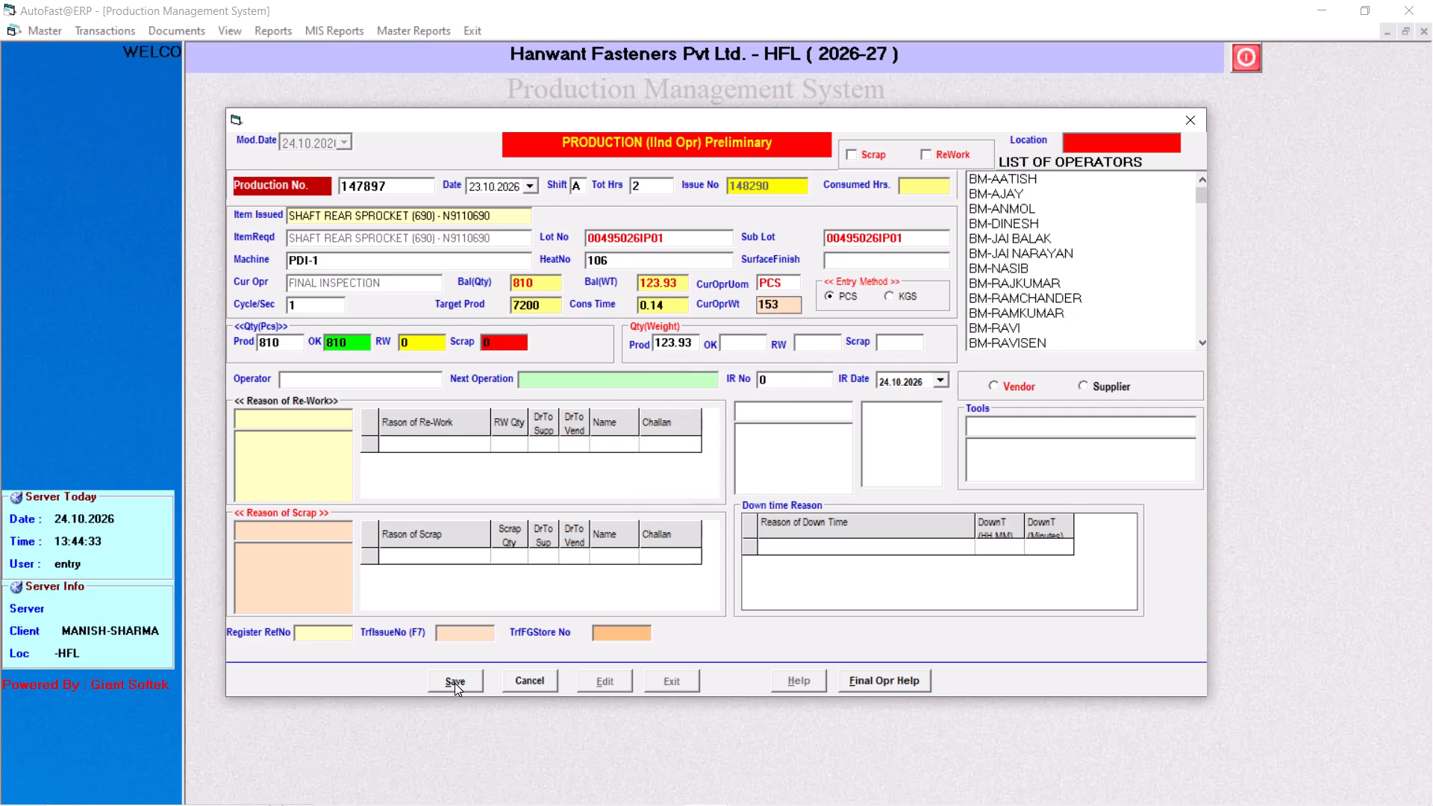
Assign operator PDI-I KULDEEP, keep READY TO FG STORE as the next operation, and save the production entry for issue 148290.
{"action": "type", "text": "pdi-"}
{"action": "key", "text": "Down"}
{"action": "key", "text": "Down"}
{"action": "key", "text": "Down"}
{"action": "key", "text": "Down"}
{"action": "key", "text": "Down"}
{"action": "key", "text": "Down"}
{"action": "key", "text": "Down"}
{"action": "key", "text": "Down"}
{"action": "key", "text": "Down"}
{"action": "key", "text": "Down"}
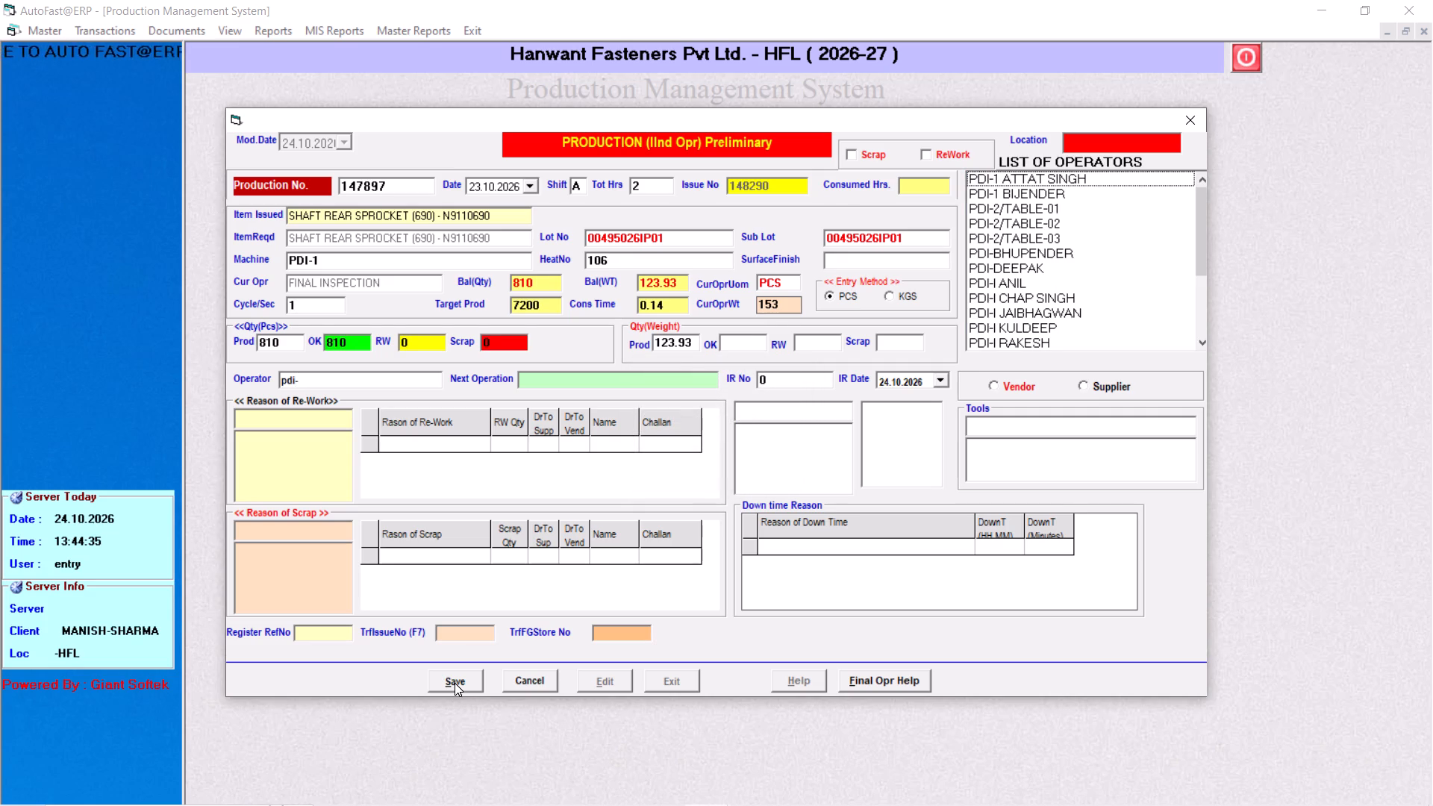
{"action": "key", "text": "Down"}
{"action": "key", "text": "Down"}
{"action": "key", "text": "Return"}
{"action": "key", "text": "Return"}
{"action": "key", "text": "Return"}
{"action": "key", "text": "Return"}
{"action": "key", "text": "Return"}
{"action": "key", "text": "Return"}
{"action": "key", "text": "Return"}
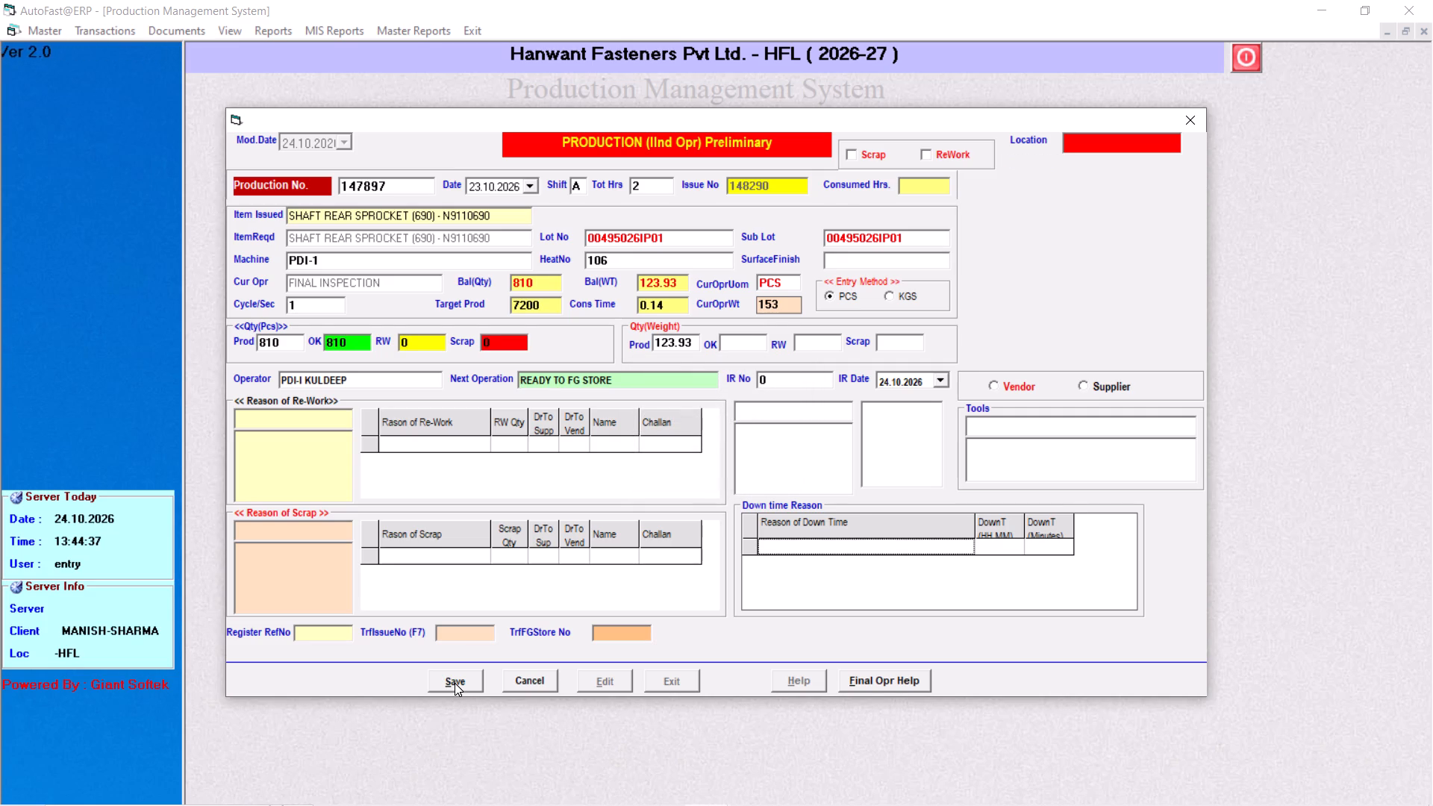
{"action": "left_click", "coordinate": [455, 683]}
Start a new production entry dated 23.10.2026, shift A, 2 hours, and load issue 148291 on machine PDI-1.
{"action": "key", "text": "Return"}
{"action": "key", "text": "Down"}
{"action": "key", "text": "Return"}
{"action": "key", "text": "Return"}
{"action": "key", "text": "Return"}
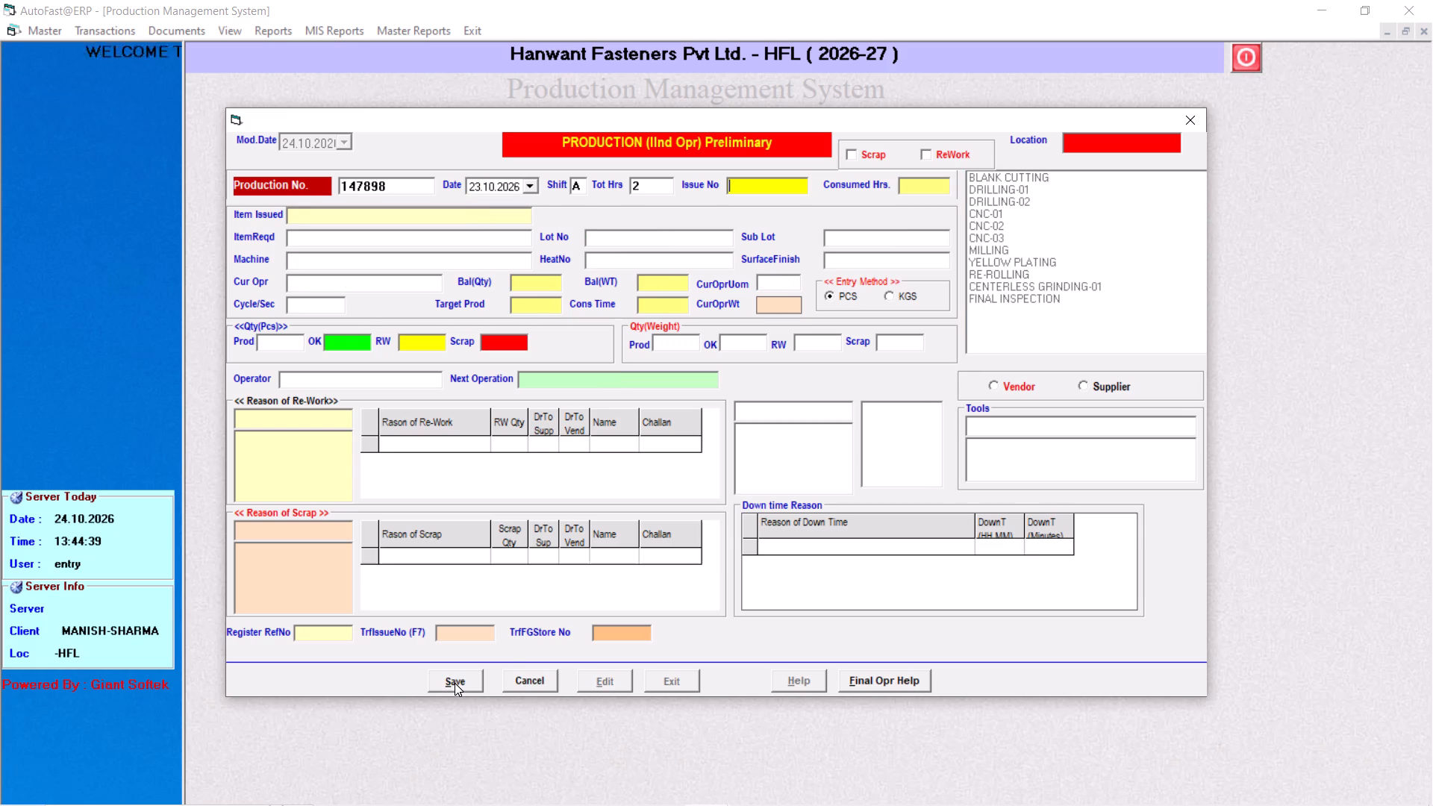
{"action": "type", "text": "148"}
{"action": "key", "text": "5"}
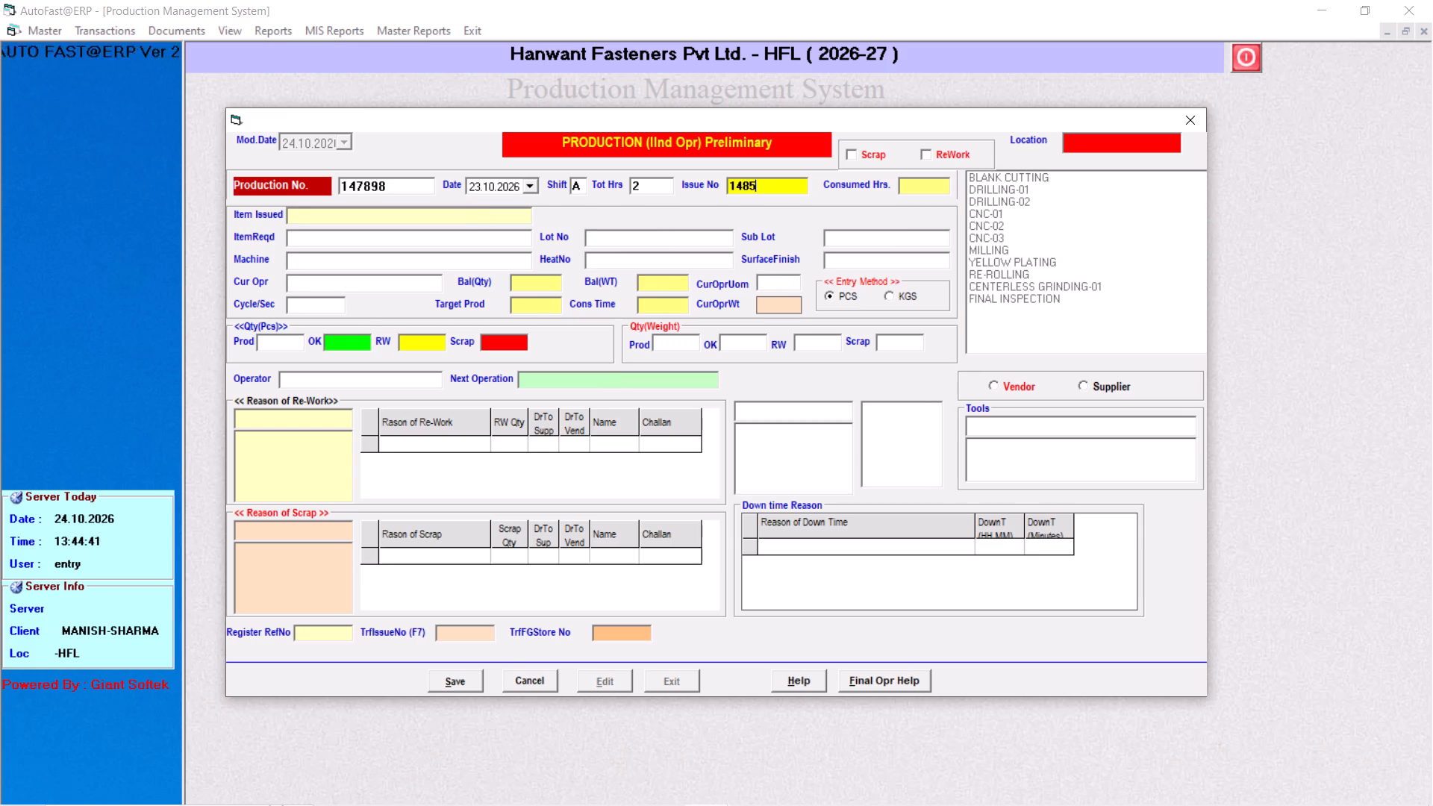
{"action": "key", "text": "BackSpace"}
{"action": "type", "text": "291"}
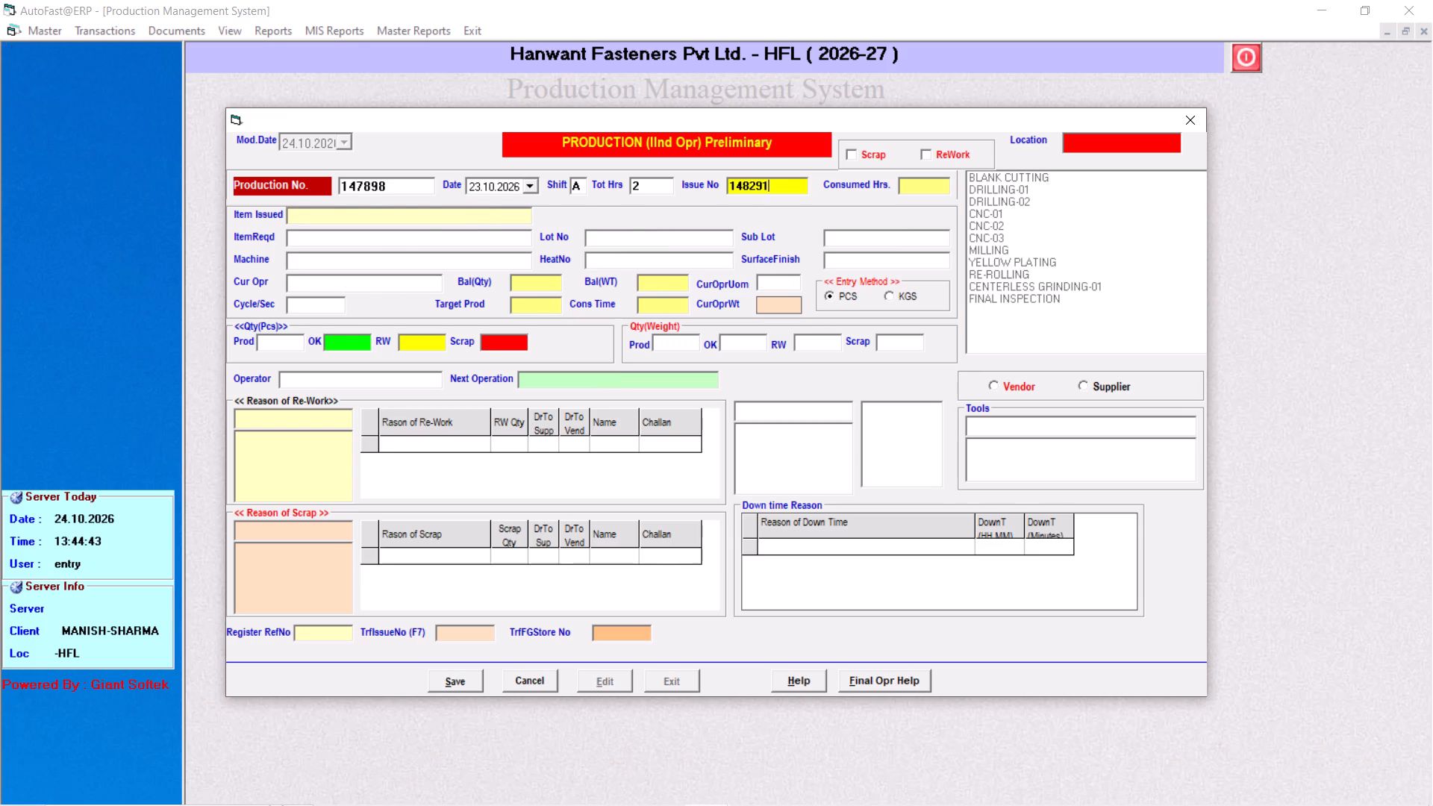
{"action": "key", "text": "Return"}
{"action": "key", "text": "Return"}
{"action": "key", "text": "Return"}
{"action": "key", "text": "Return"}
Set the cycle time to 1 and the OK quantity to 265 pcs for issue 148291, with zero rework and scrap.
{"action": "key", "text": "Right"}
{"action": "key", "text": "BackSpace"}
{"action": "key", "text": "BackSpace"}
{"action": "key", "text": "1"}
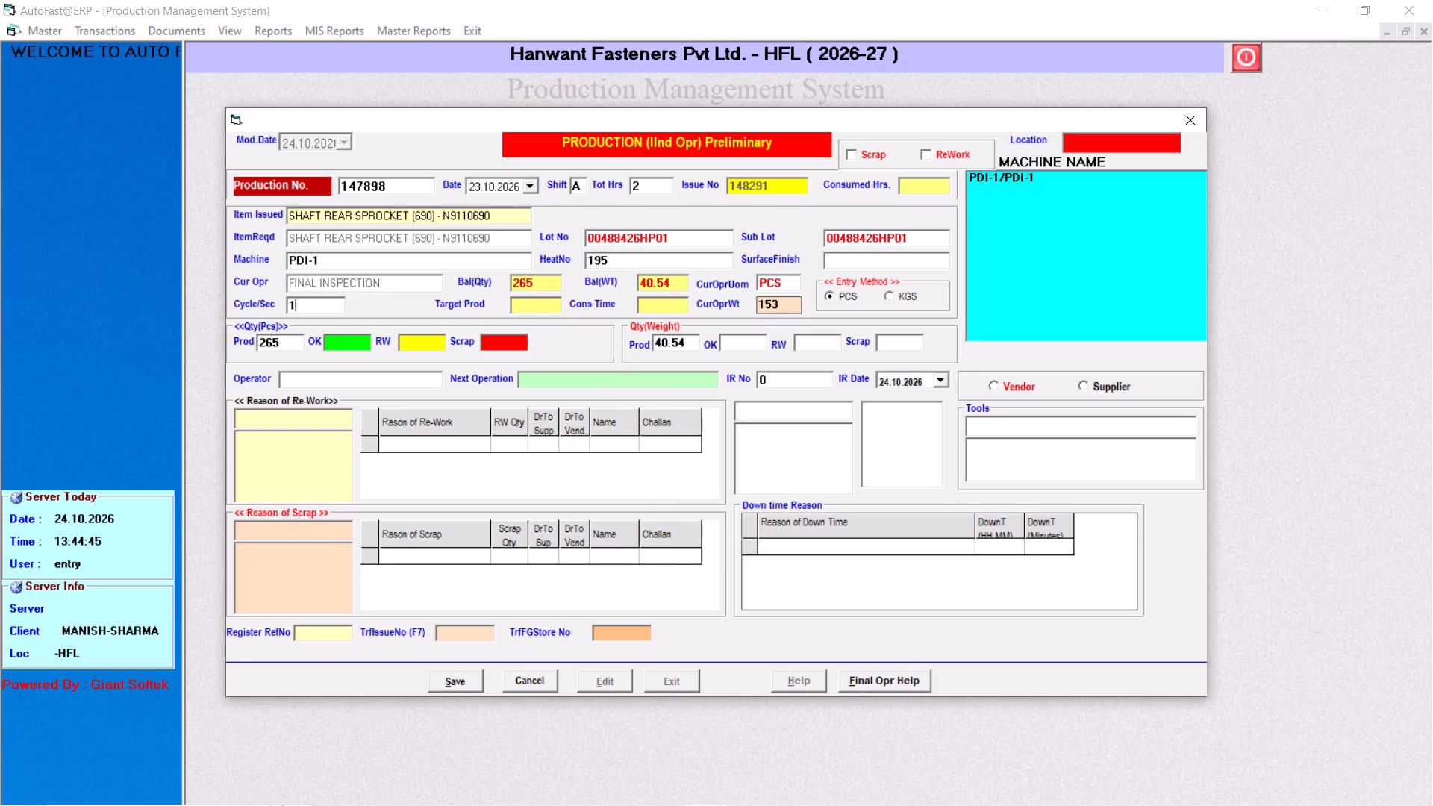
{"action": "key", "text": "Return"}
{"action": "key", "text": "Return"}
{"action": "type", "text": "25"}
{"action": "key", "text": "BackSpace"}
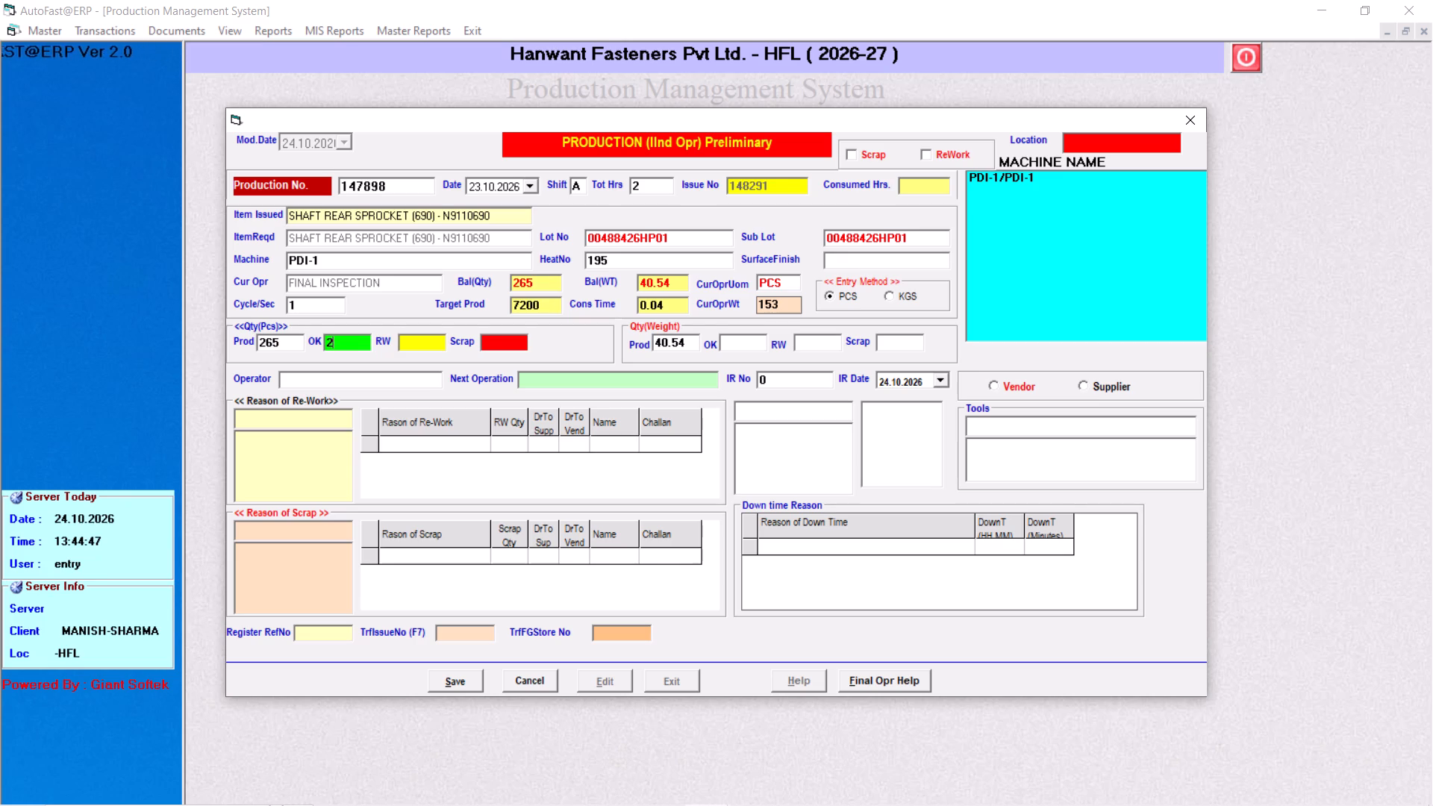
{"action": "type", "text": "65"}
{"action": "key", "text": "Return"}
{"action": "key", "text": "Return"}
{"action": "key", "text": "Return"}
{"action": "key", "text": "Return"}
Assign operator PDI-I KULDEEP, keep READY TO FG STORE as the next operation, and save the production entry for issue 148291.
{"action": "type", "text": "pdi-"}
{"action": "key", "text": "Right"}
{"action": "key", "text": "Down"}
{"action": "key", "text": "Down"}
{"action": "key", "text": "Down"}
{"action": "key", "text": "Down"}
{"action": "key", "text": "Down"}
{"action": "key", "text": "Down"}
{"action": "key", "text": "Down"}
{"action": "key", "text": "Down"}
{"action": "key", "text": "Down"}
{"action": "key", "text": "Down"}
{"action": "key", "text": "Down"}
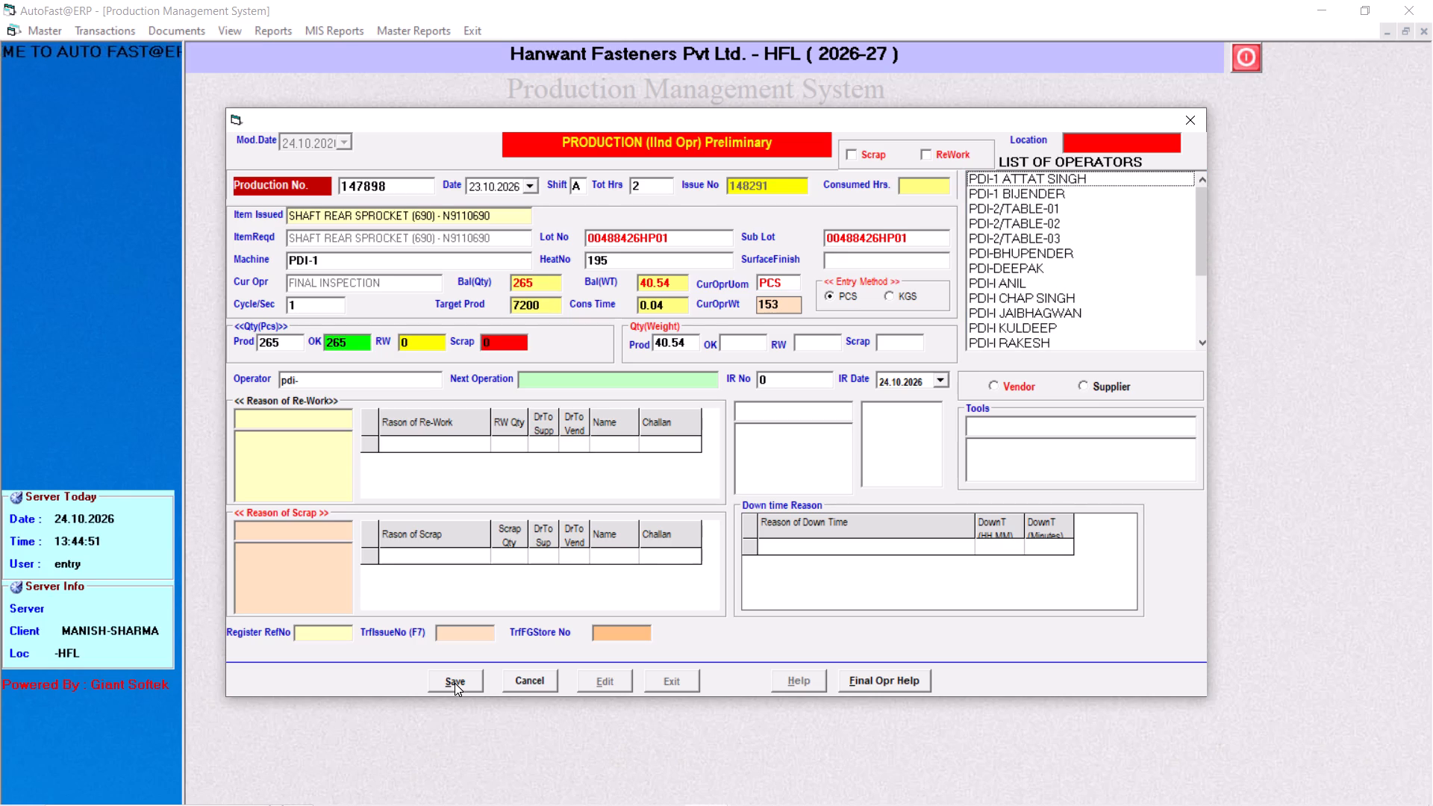
{"action": "key", "text": "Down"}
{"action": "key", "text": "Return"}
{"action": "key", "text": "Return"}
{"action": "key", "text": "Return"}
{"action": "key", "text": "Return"}
{"action": "key", "text": "Return"}
{"action": "key", "text": "Return"}
{"action": "key", "text": "Return"}
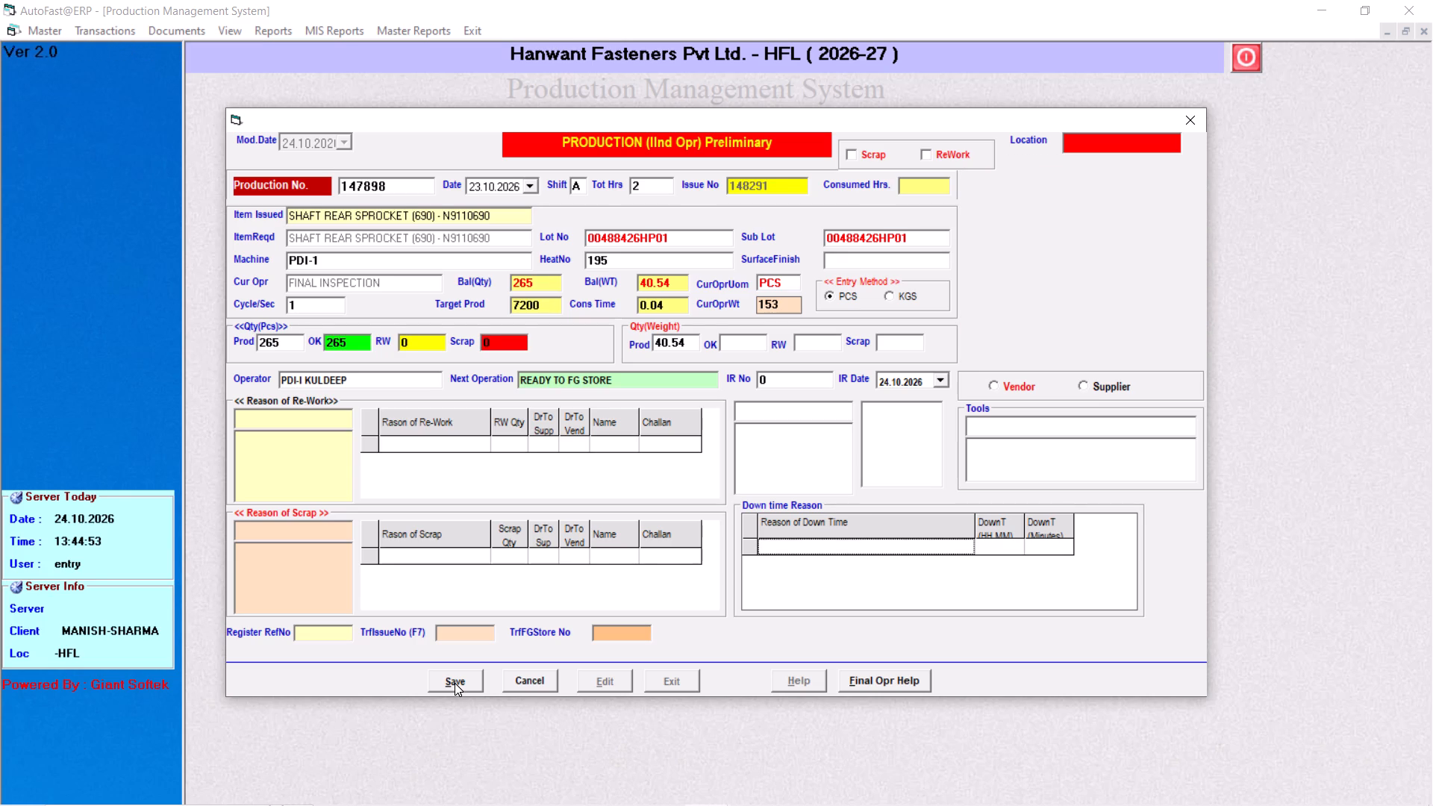
{"action": "left_click", "coordinate": [455, 683]}
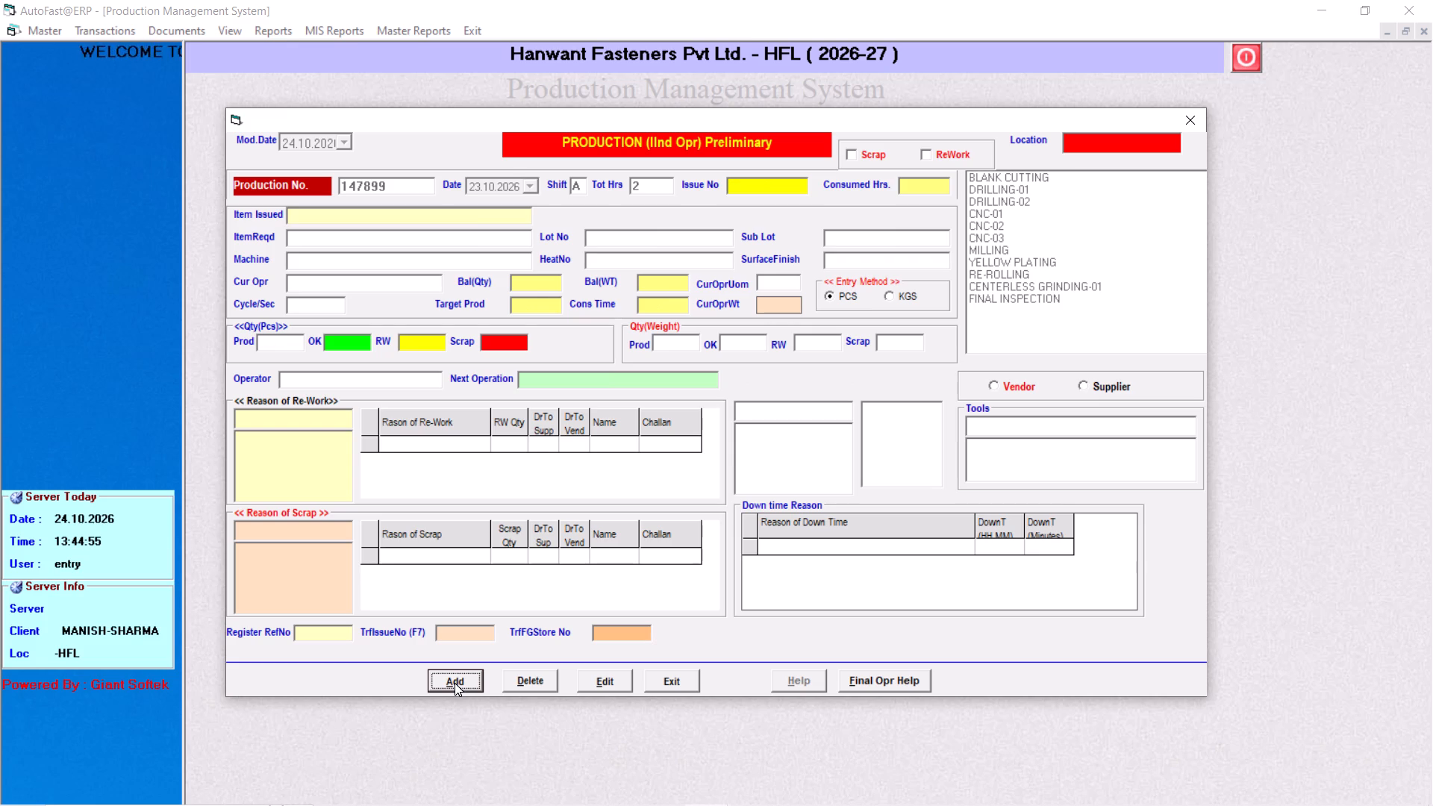
Start a new production entry dated 23.10.2026, shift A, 8 hours, and load issue 148292 on machine PDI-1.
{"action": "key", "text": "Return"}
{"action": "key", "text": "Down"}
{"action": "key", "text": "Return"}
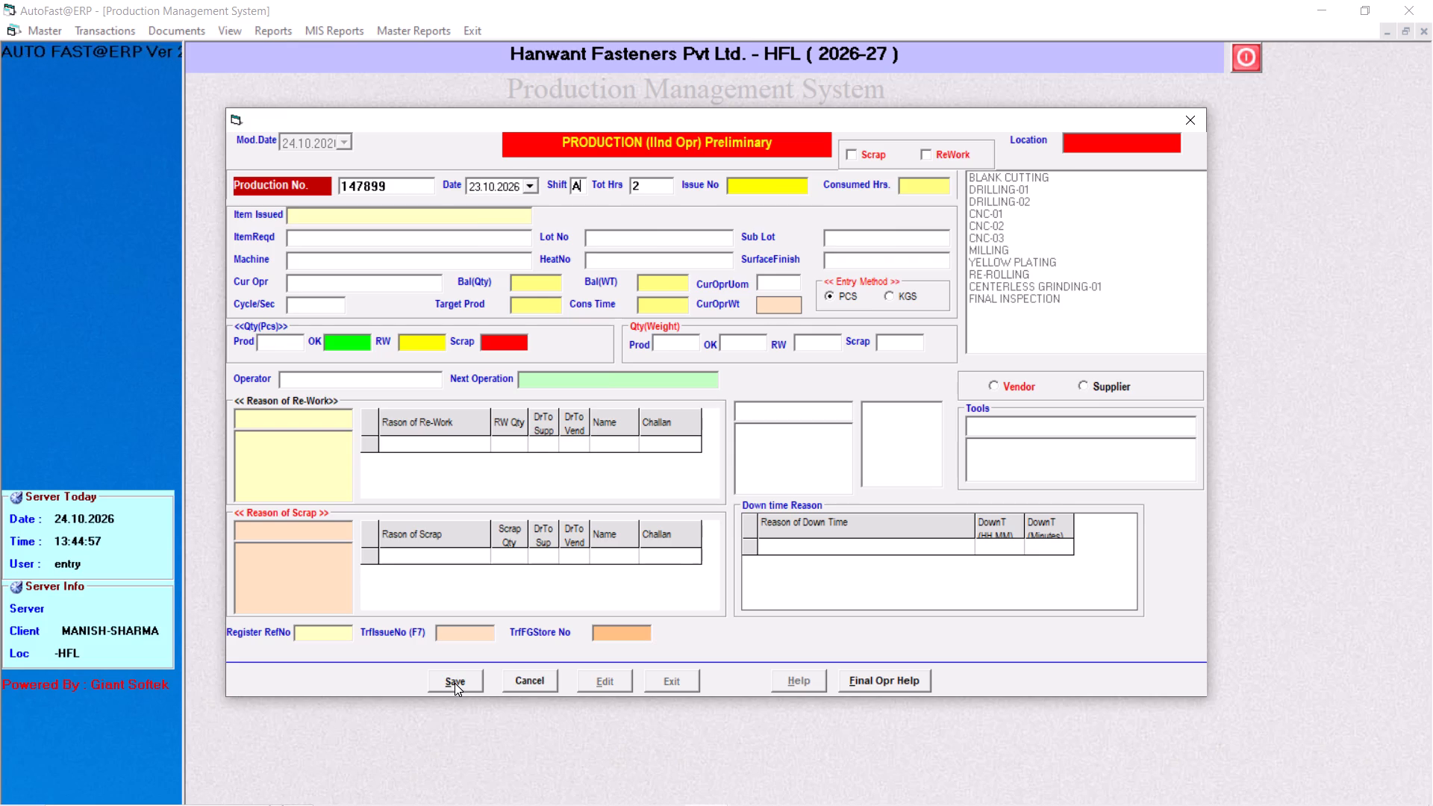
{"action": "key", "text": "Return"}
{"action": "key", "text": "BackSpace"}
{"action": "key", "text": "BackSpace"}
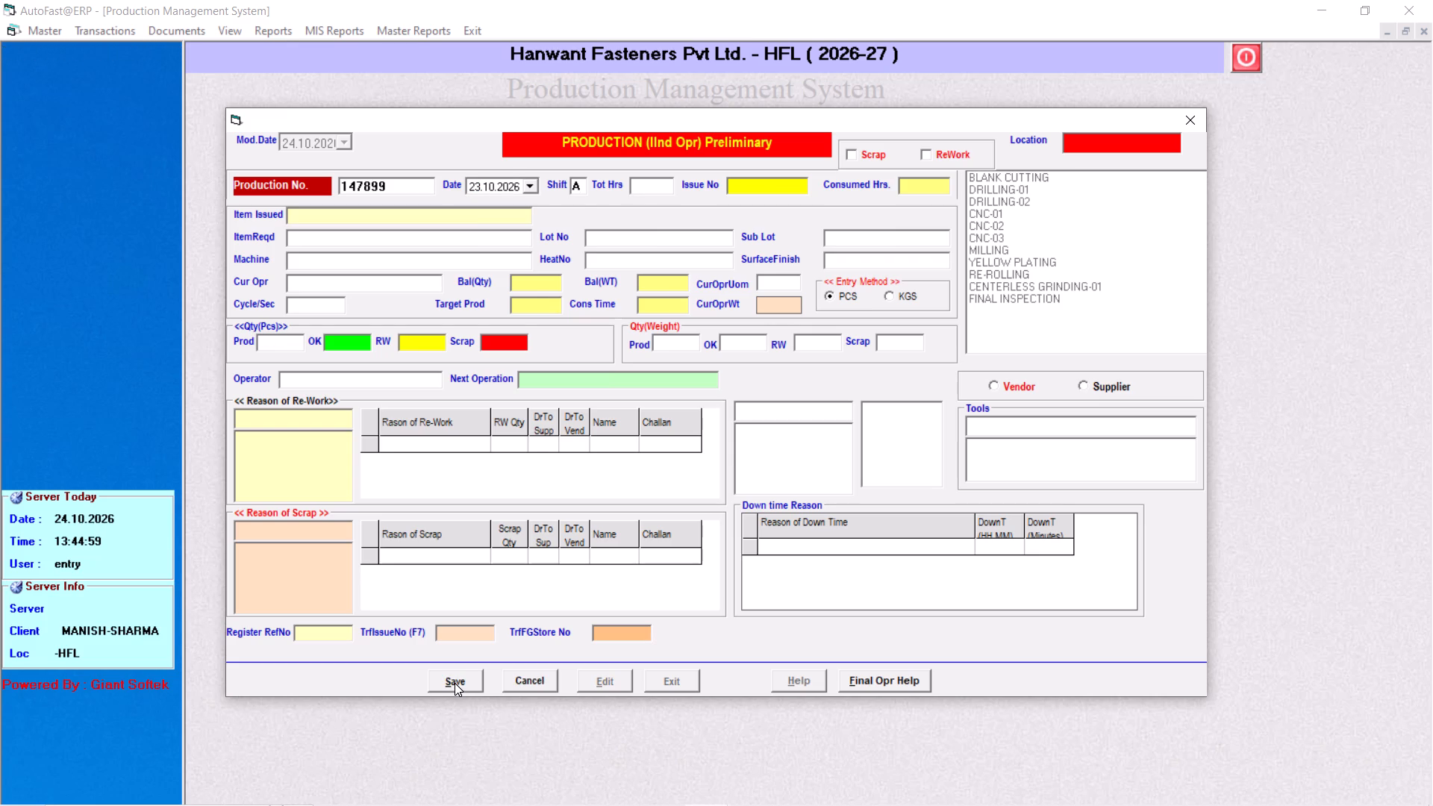
{"action": "key", "text": "8"}
{"action": "key", "text": "Return"}
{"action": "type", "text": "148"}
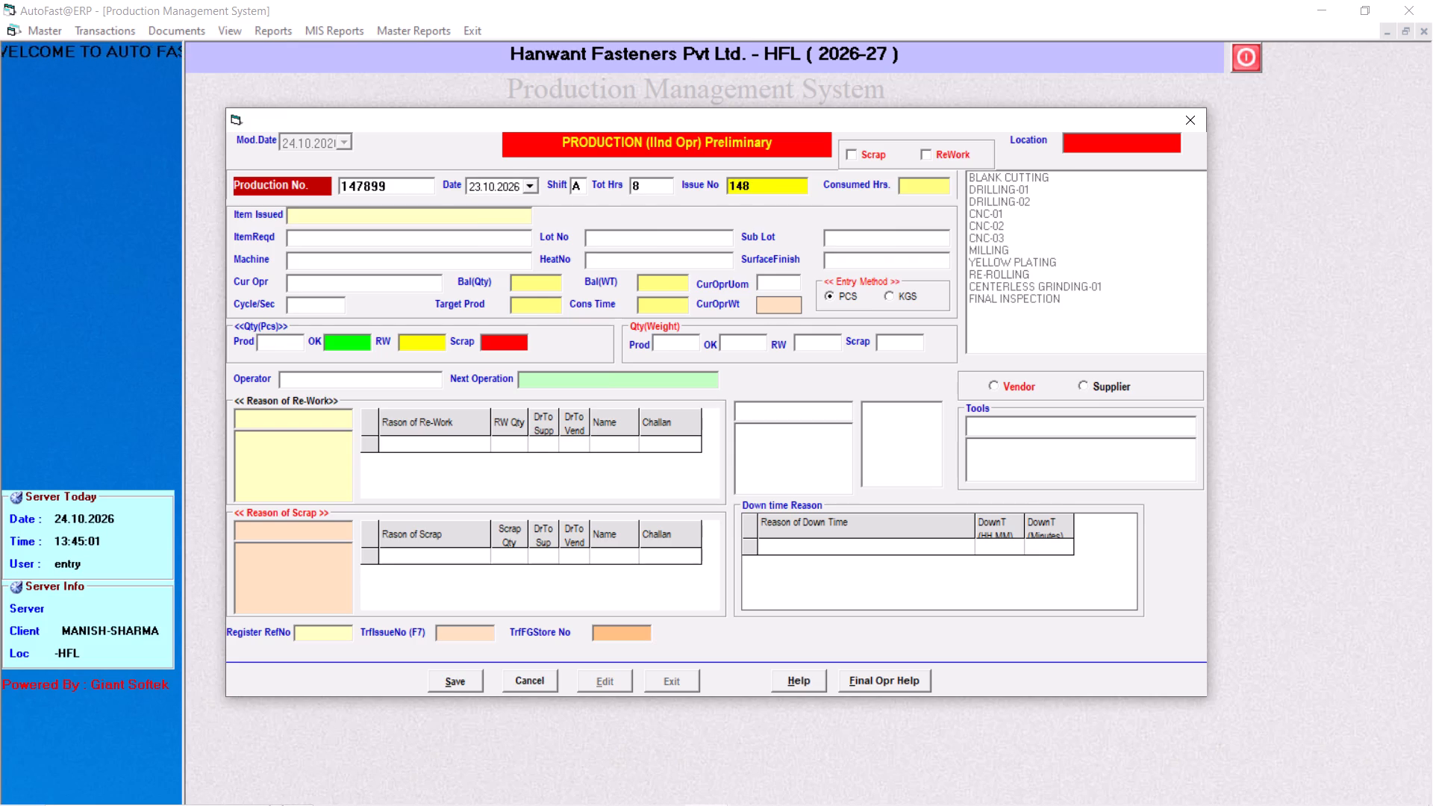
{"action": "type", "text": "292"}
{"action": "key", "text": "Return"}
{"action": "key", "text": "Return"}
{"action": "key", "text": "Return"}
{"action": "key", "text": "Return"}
Set the cycle time to 1 and the OK quantity to 7188 pcs for issue 148292.
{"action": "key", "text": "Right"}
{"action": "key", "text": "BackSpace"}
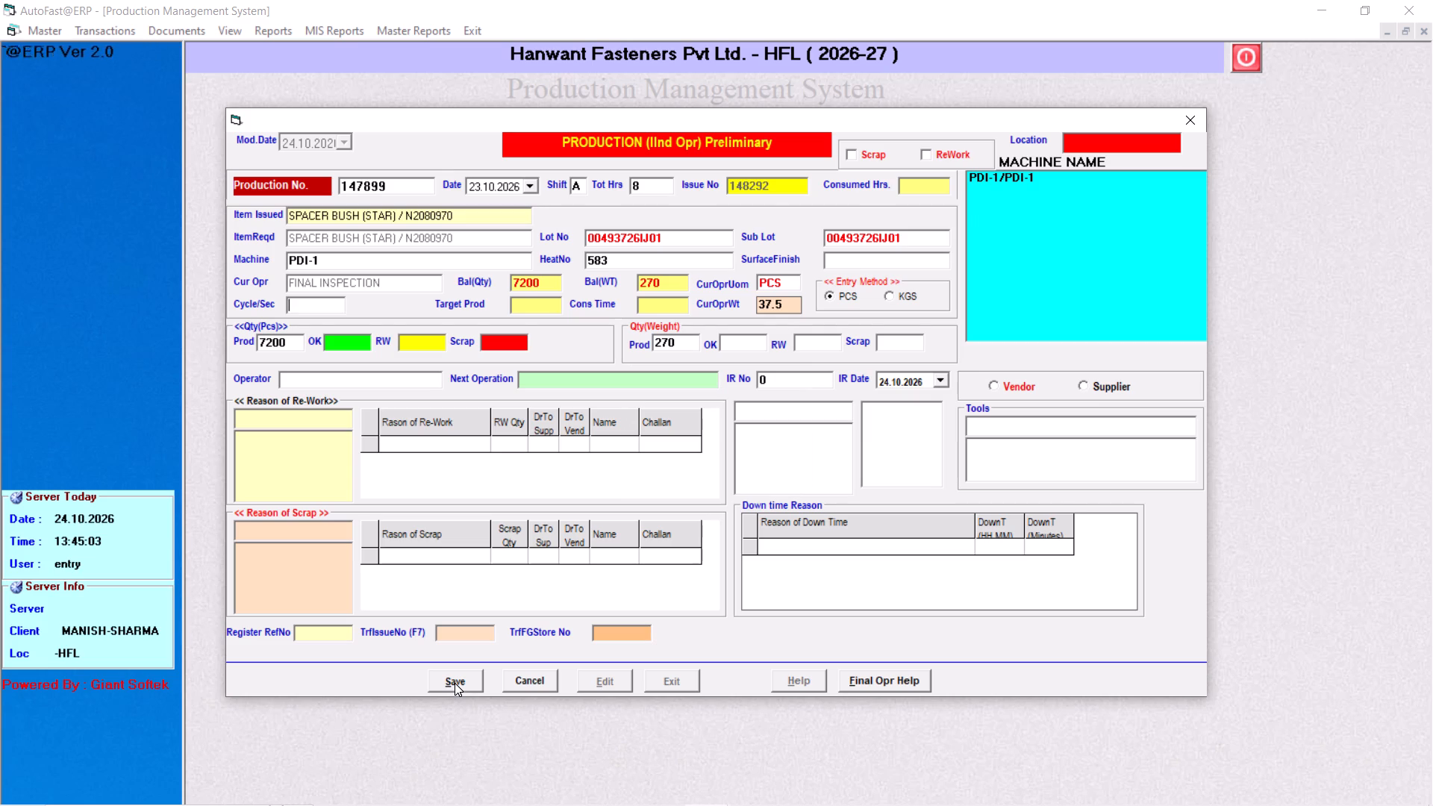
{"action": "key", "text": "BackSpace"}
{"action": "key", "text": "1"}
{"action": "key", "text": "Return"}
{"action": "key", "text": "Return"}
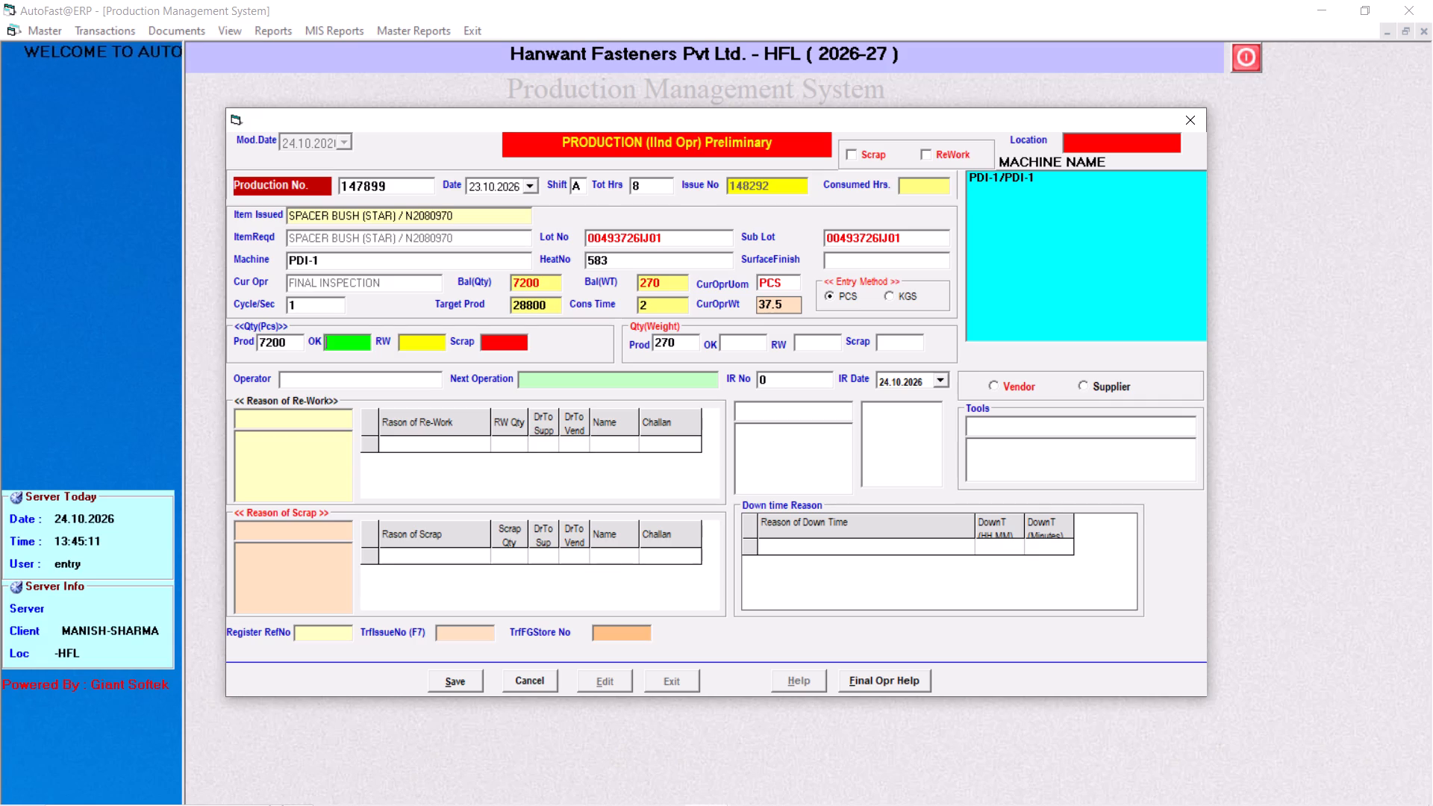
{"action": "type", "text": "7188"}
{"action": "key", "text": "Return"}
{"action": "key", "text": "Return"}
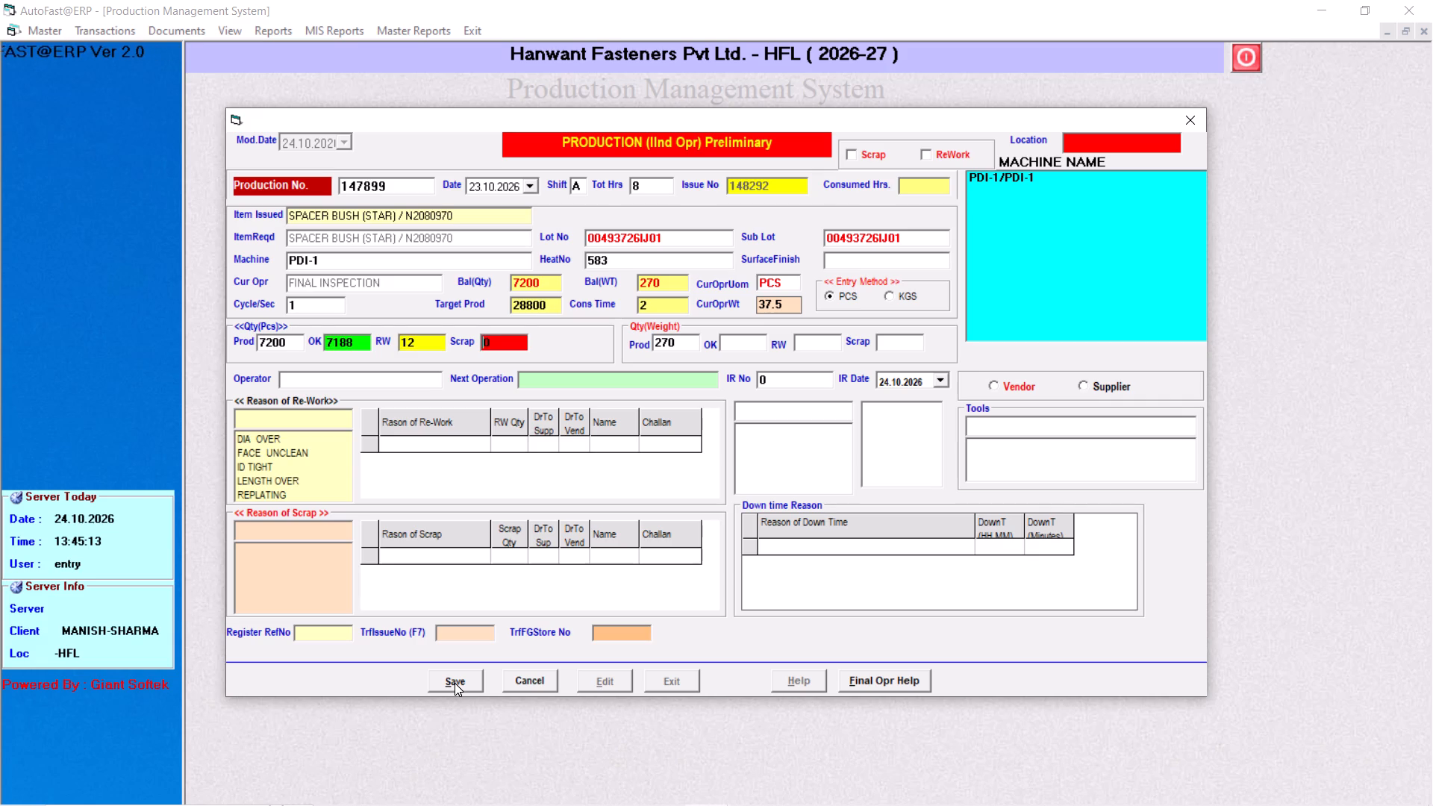
Clear the rework quantity for issue 148292 so that the remaining 12 pcs are booked as scrap.
{"action": "left_click", "coordinate": [419, 338]}
{"action": "key", "text": "BackSpace"}
{"action": "key", "text": "BackSpace"}
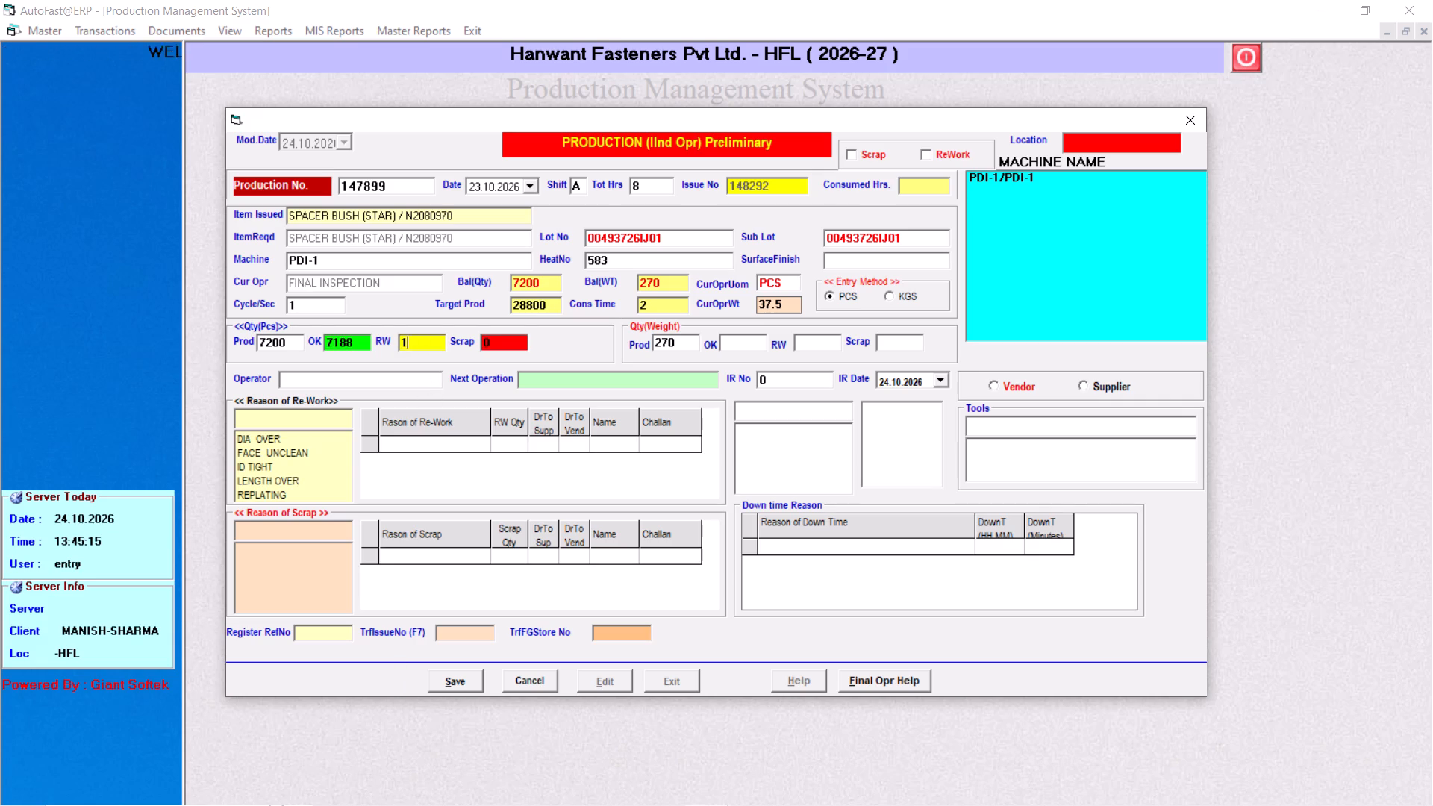
{"action": "key", "text": "Return"}
{"action": "key", "text": "Return"}
{"action": "key", "text": "Return"}
{"action": "key", "text": "Return"}
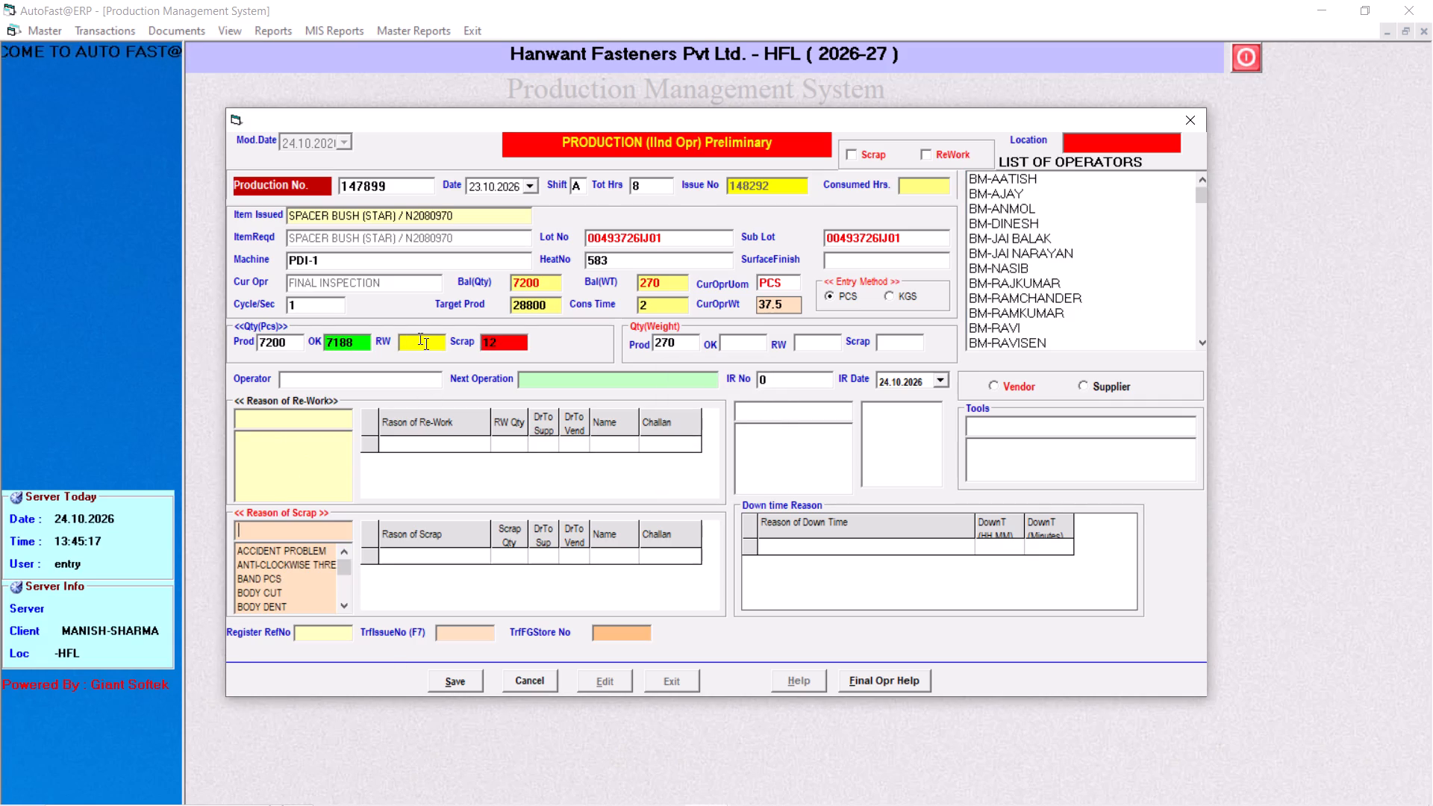
Add FACE UNCLEAN as the scrap reason for issue 148292 with a scrap quantity of 12.
{"action": "type", "text": "face"}
{"action": "key", "text": "Down"}
{"action": "key", "text": "Return"}
{"action": "key", "text": "3"}
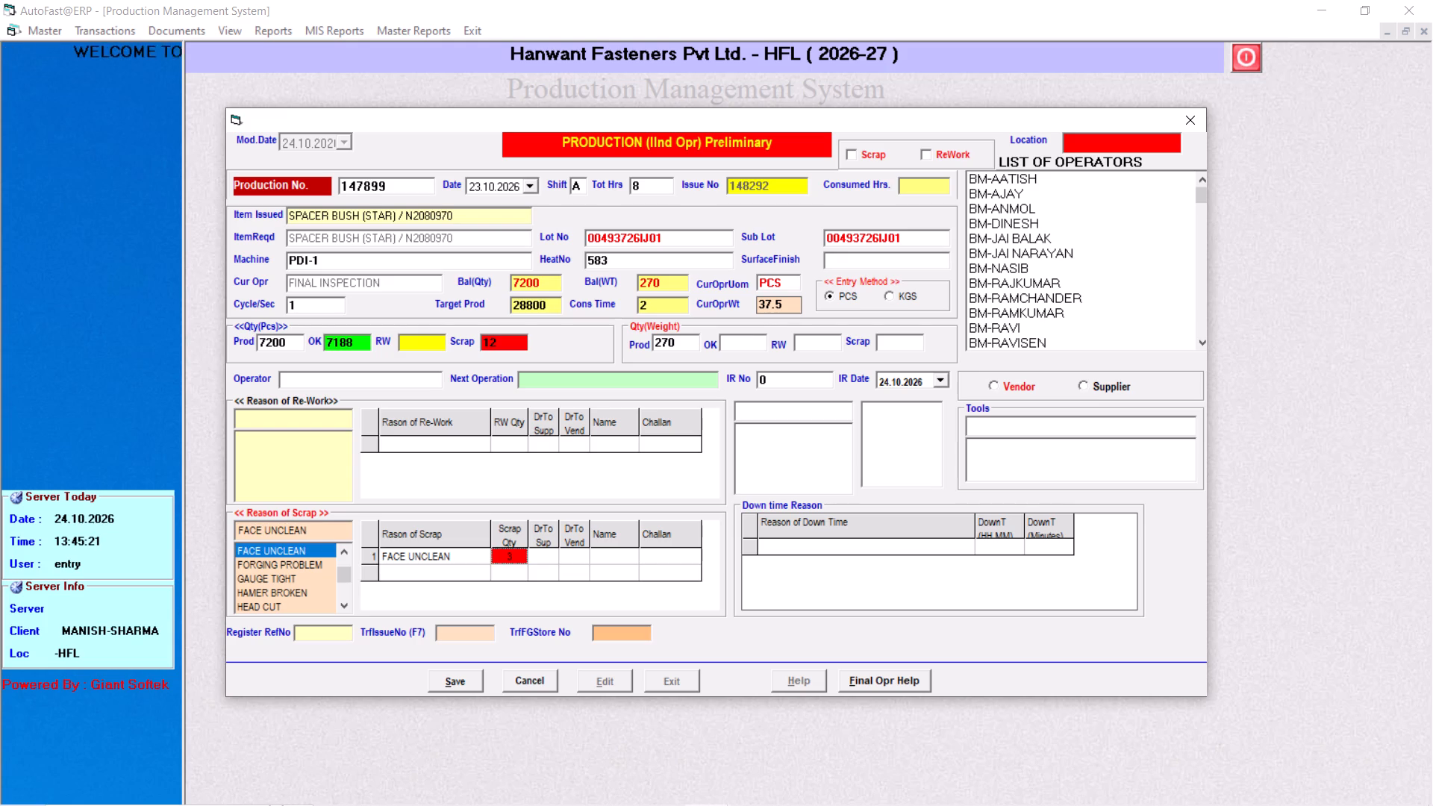
{"action": "key", "text": "Return"}
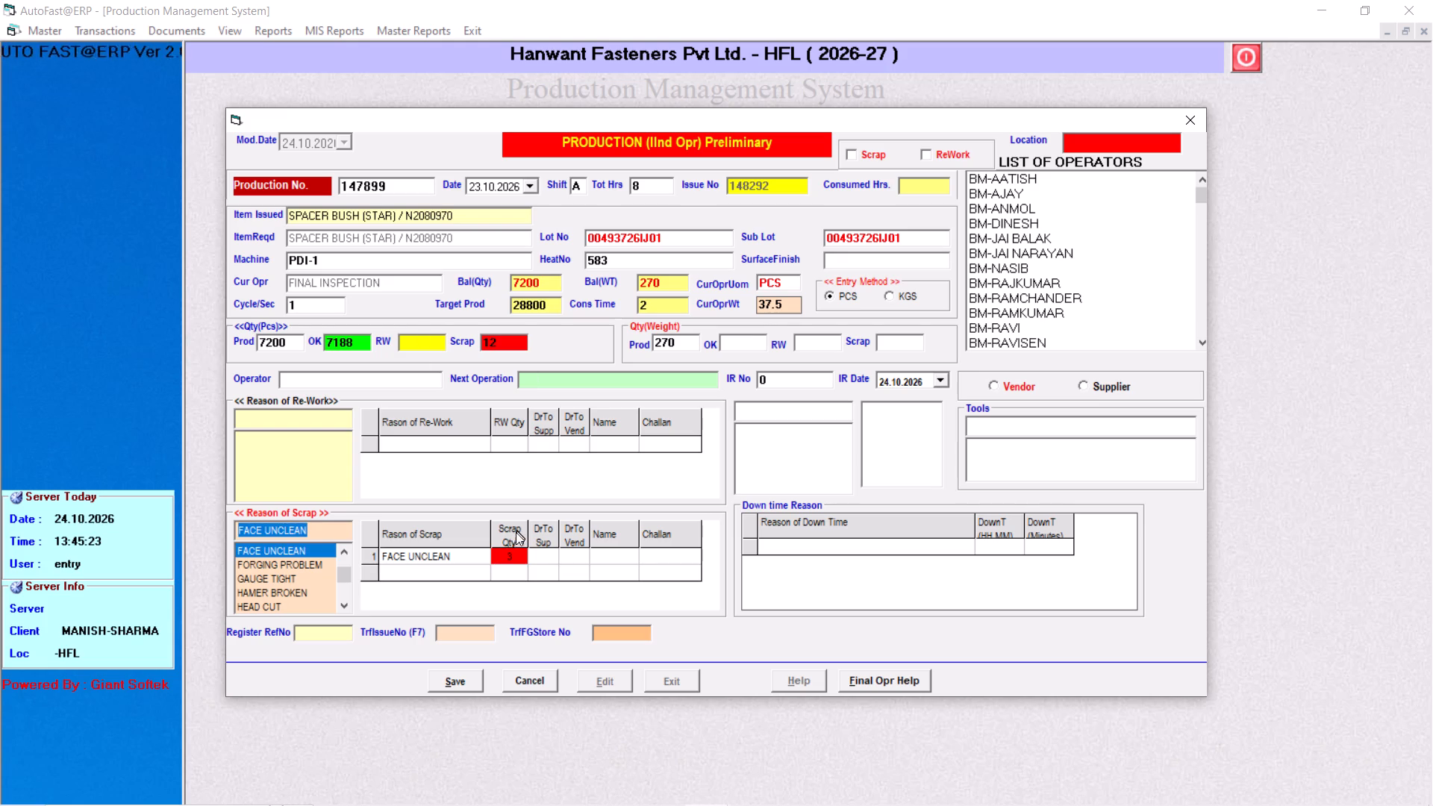
{"action": "left_click", "coordinate": [506, 561]}
{"action": "key", "text": "BackSpace"}
{"action": "type", "text": "12"}
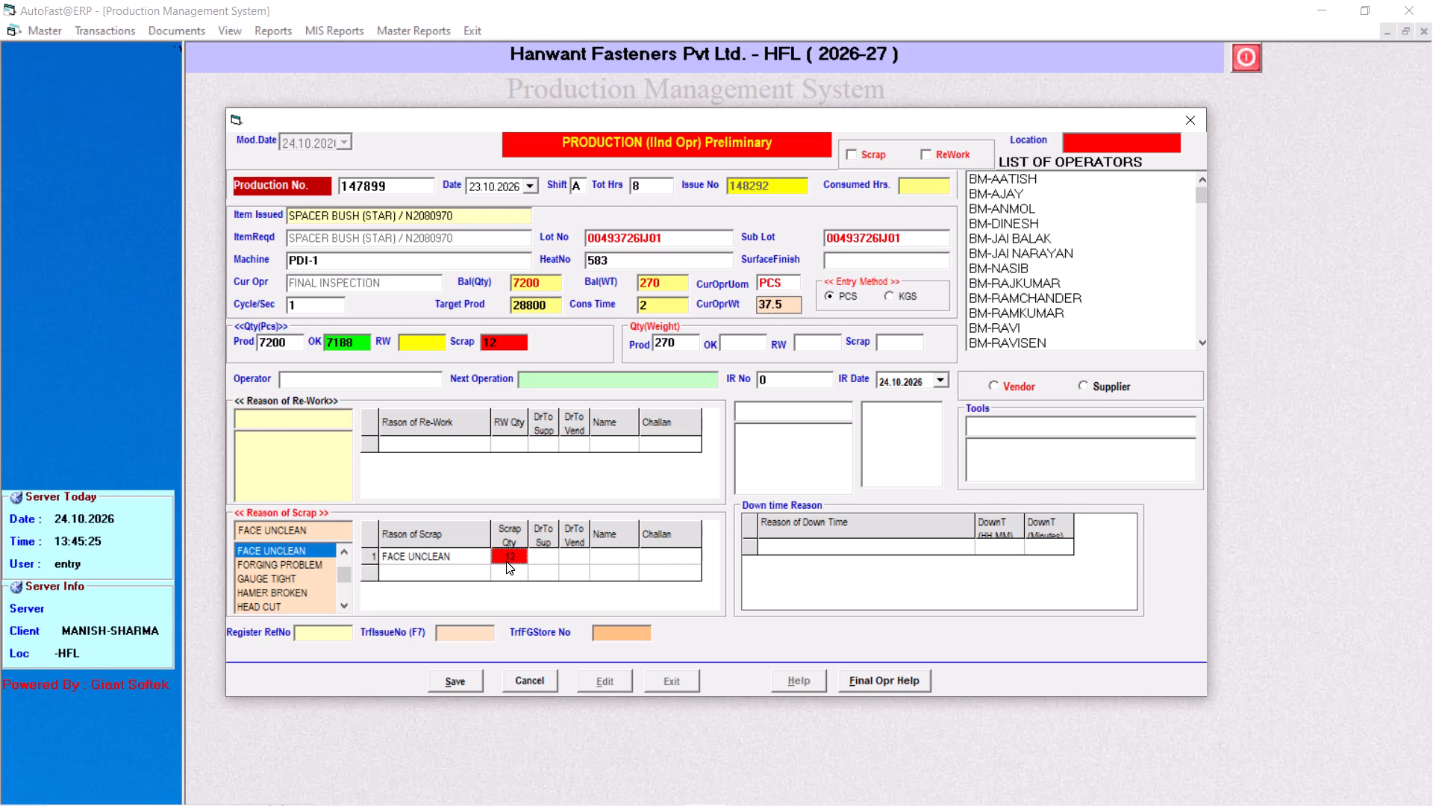
{"action": "key", "text": "Return"}
Assign operator PDI-I SATPAL, keep READY TO FG STORE as the next operation, and save the production entry for issue 148292.
{"action": "type", "text": "pdi-"}
{"action": "key", "text": "Down"}
{"action": "key", "text": "Down"}
{"action": "key", "text": "Down"}
{"action": "key", "text": "Down"}
{"action": "key", "text": "Down"}
{"action": "key", "text": "Down"}
{"action": "key", "text": "Down"}
{"action": "key", "text": "Down"}
{"action": "key", "text": "Down"}
{"action": "key", "text": "Down"}
{"action": "key", "text": "Down"}
{"action": "key", "text": "Down"}
{"action": "key", "text": "Down"}
{"action": "key", "text": "Down"}
{"action": "key", "text": "Down"}
{"action": "key", "text": "Down"}
{"action": "key", "text": "Down"}
{"action": "key", "text": "Down"}
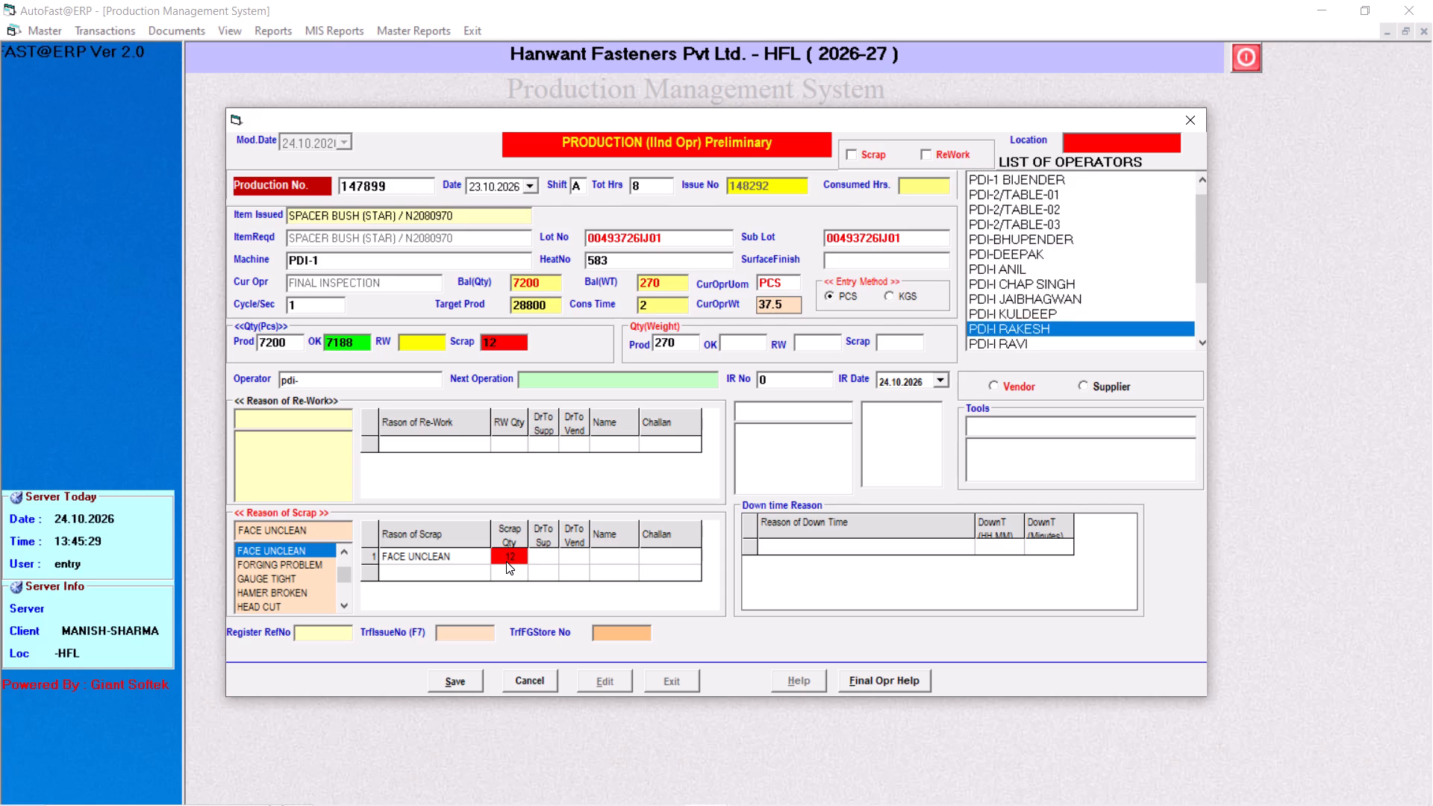
{"action": "key", "text": "Down"}
{"action": "key", "text": "Down"}
{"action": "key", "text": "Return"}
{"action": "key", "text": "Return"}
{"action": "key", "text": "Return"}
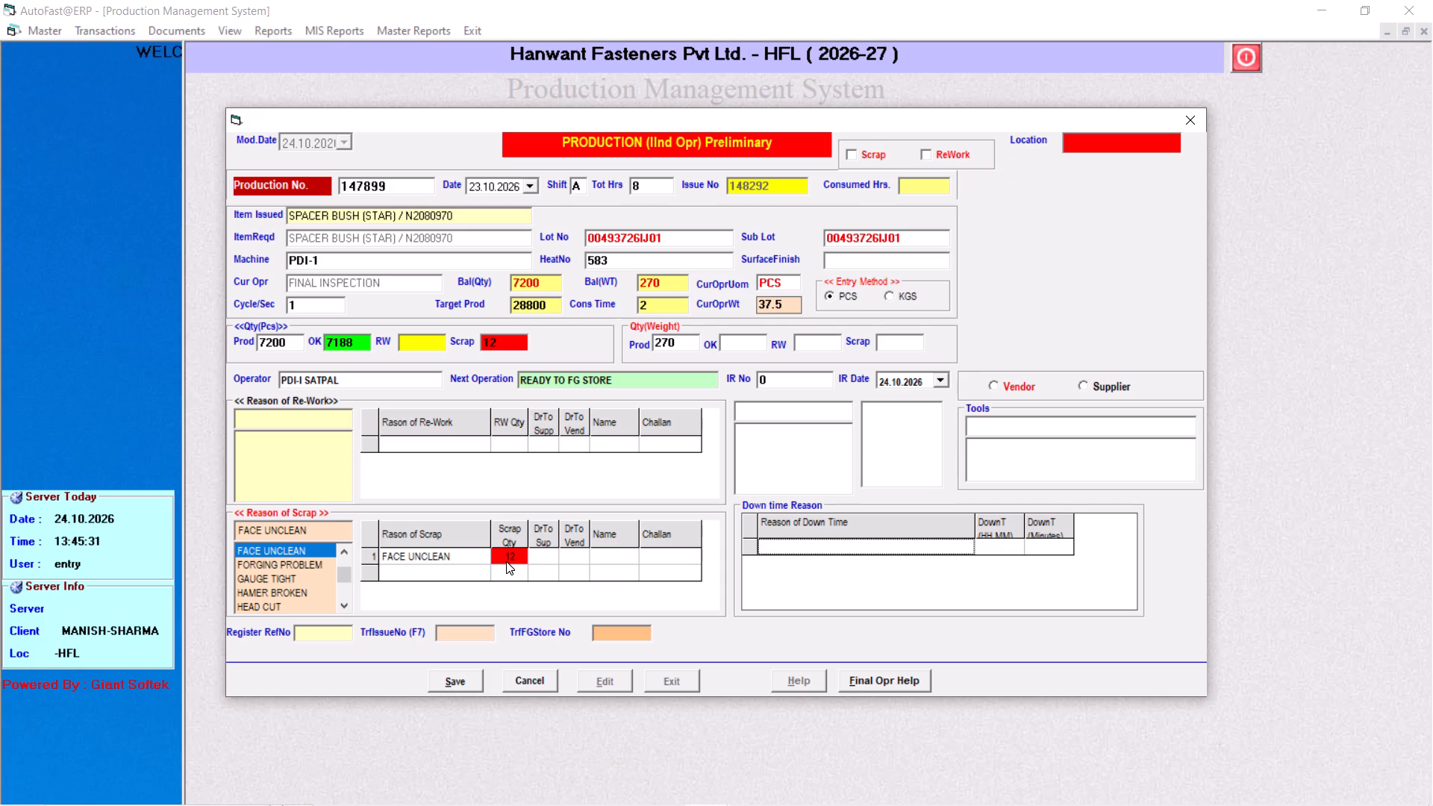
{"action": "key", "text": "Return"}
{"action": "key", "text": "Return"}
{"action": "key", "text": "Return"}
{"action": "key", "text": "Return"}
{"action": "key", "text": "Return"}
{"action": "left_click", "coordinate": [475, 686]}
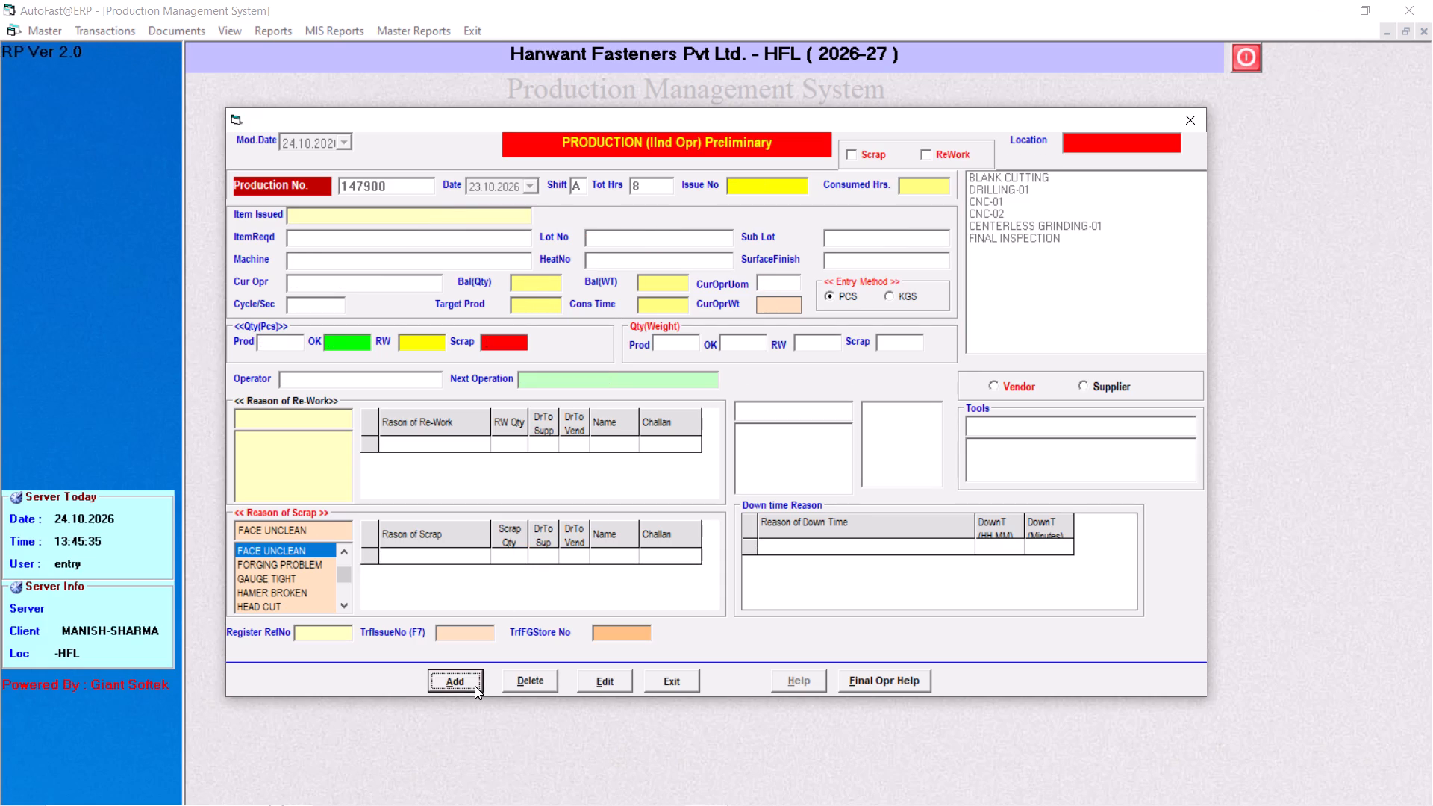
Start a new preliminary production entry dated 23.10.2026, shift A, and load issue 148293.
{"action": "key", "text": "Return"}
{"action": "key", "text": "Down"}
{"action": "key", "text": "Return"}
{"action": "key", "text": "Return"}
{"action": "key", "text": "Return"}
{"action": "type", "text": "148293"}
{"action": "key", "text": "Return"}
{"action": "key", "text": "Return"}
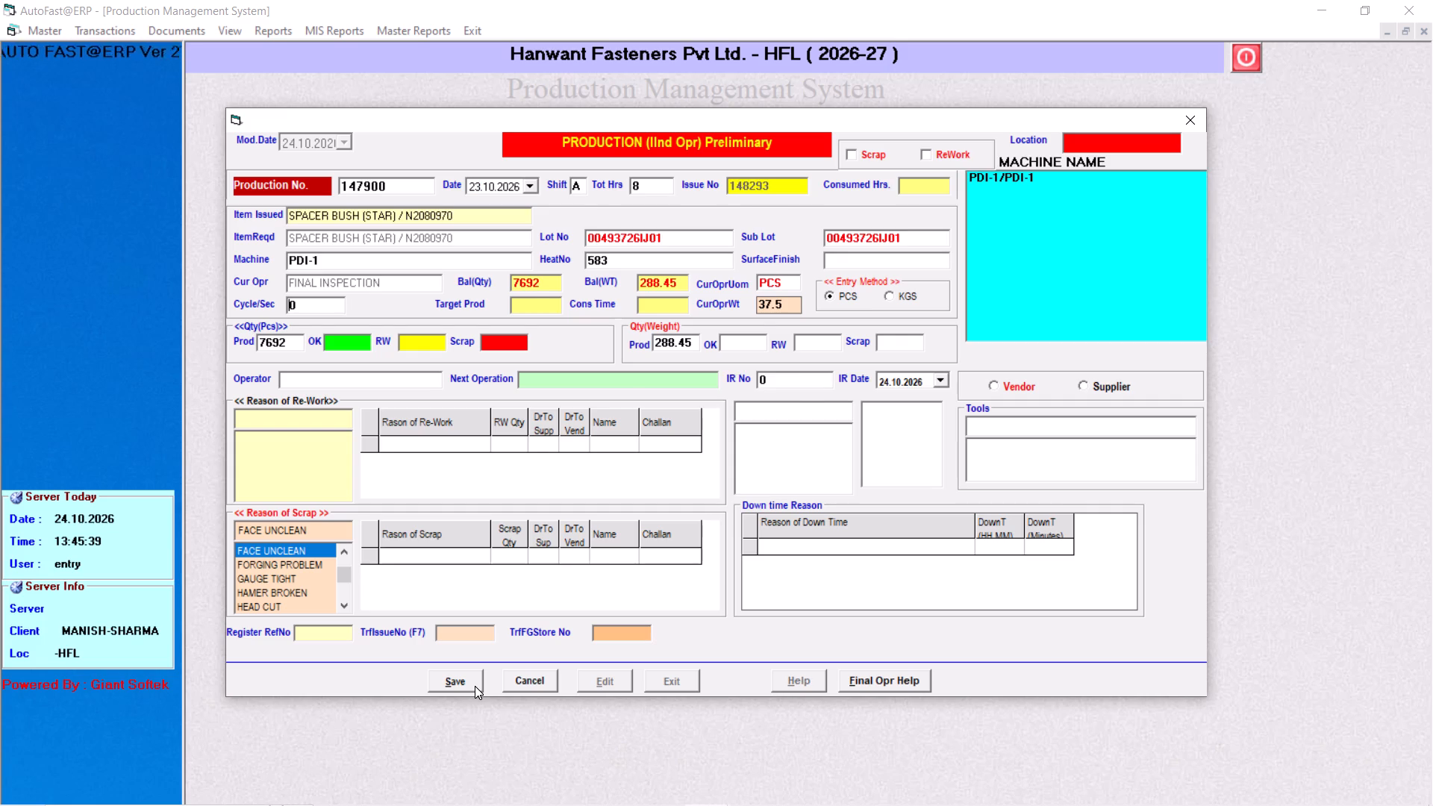
Set the cycle time to 1 and the OK quantity to 7678 pcs for issue 148293.
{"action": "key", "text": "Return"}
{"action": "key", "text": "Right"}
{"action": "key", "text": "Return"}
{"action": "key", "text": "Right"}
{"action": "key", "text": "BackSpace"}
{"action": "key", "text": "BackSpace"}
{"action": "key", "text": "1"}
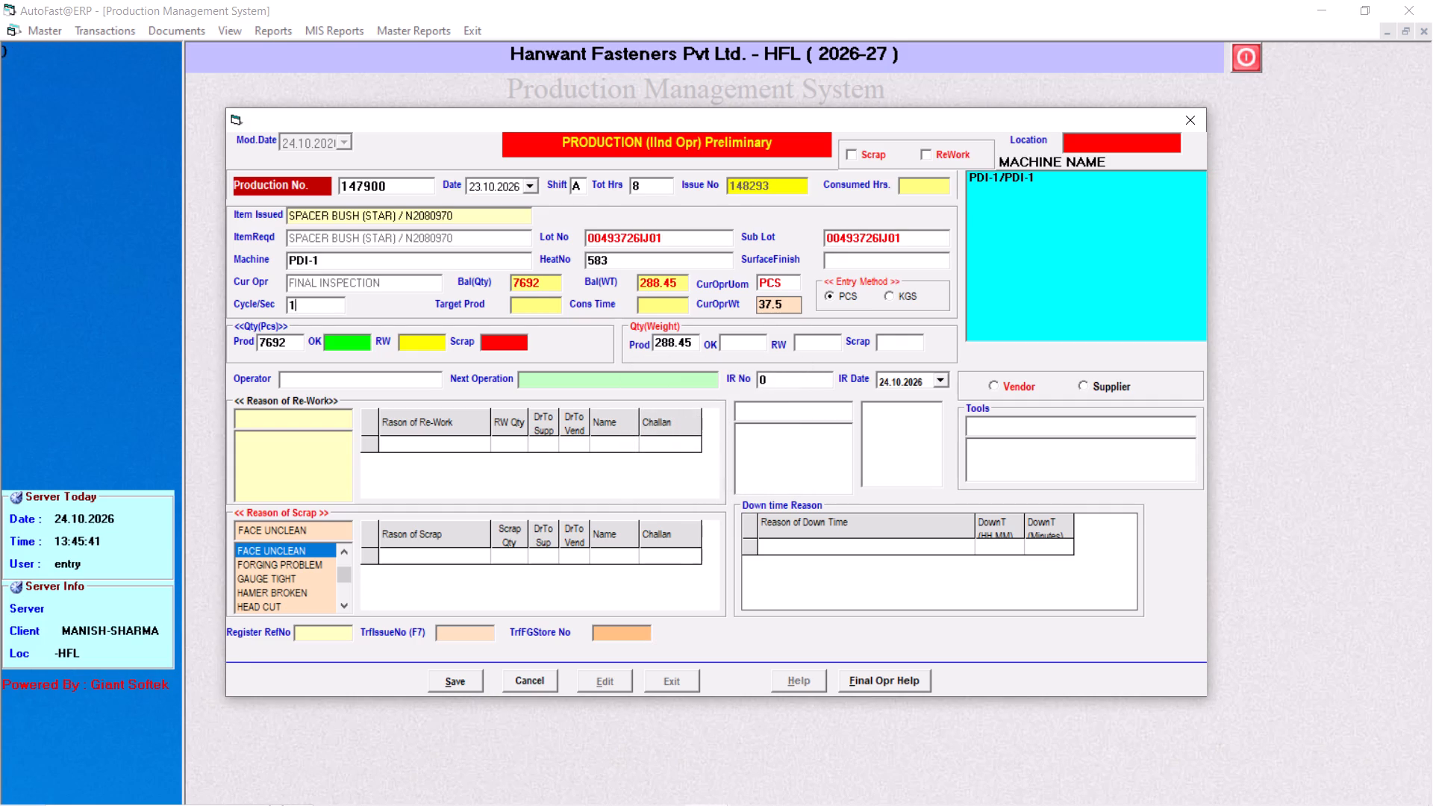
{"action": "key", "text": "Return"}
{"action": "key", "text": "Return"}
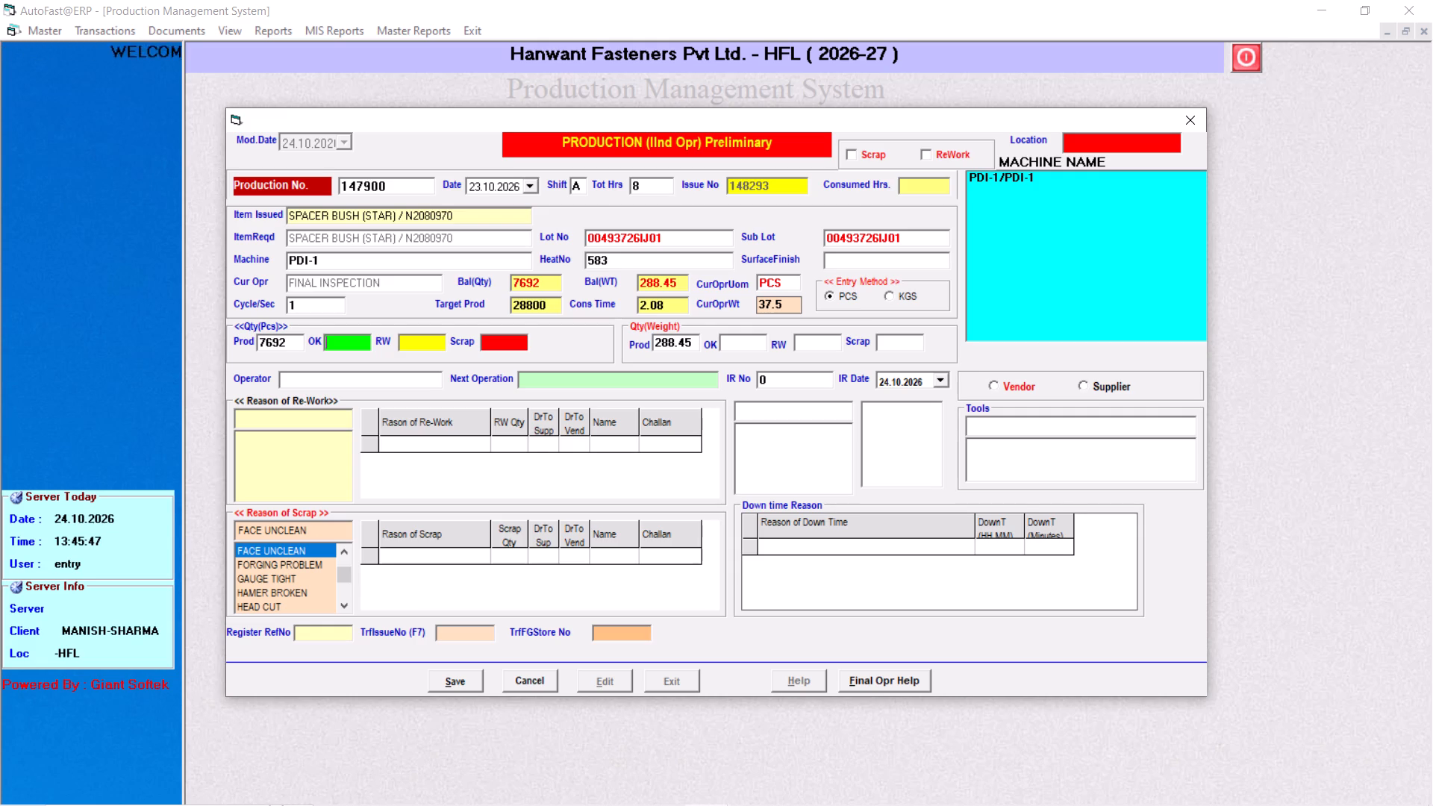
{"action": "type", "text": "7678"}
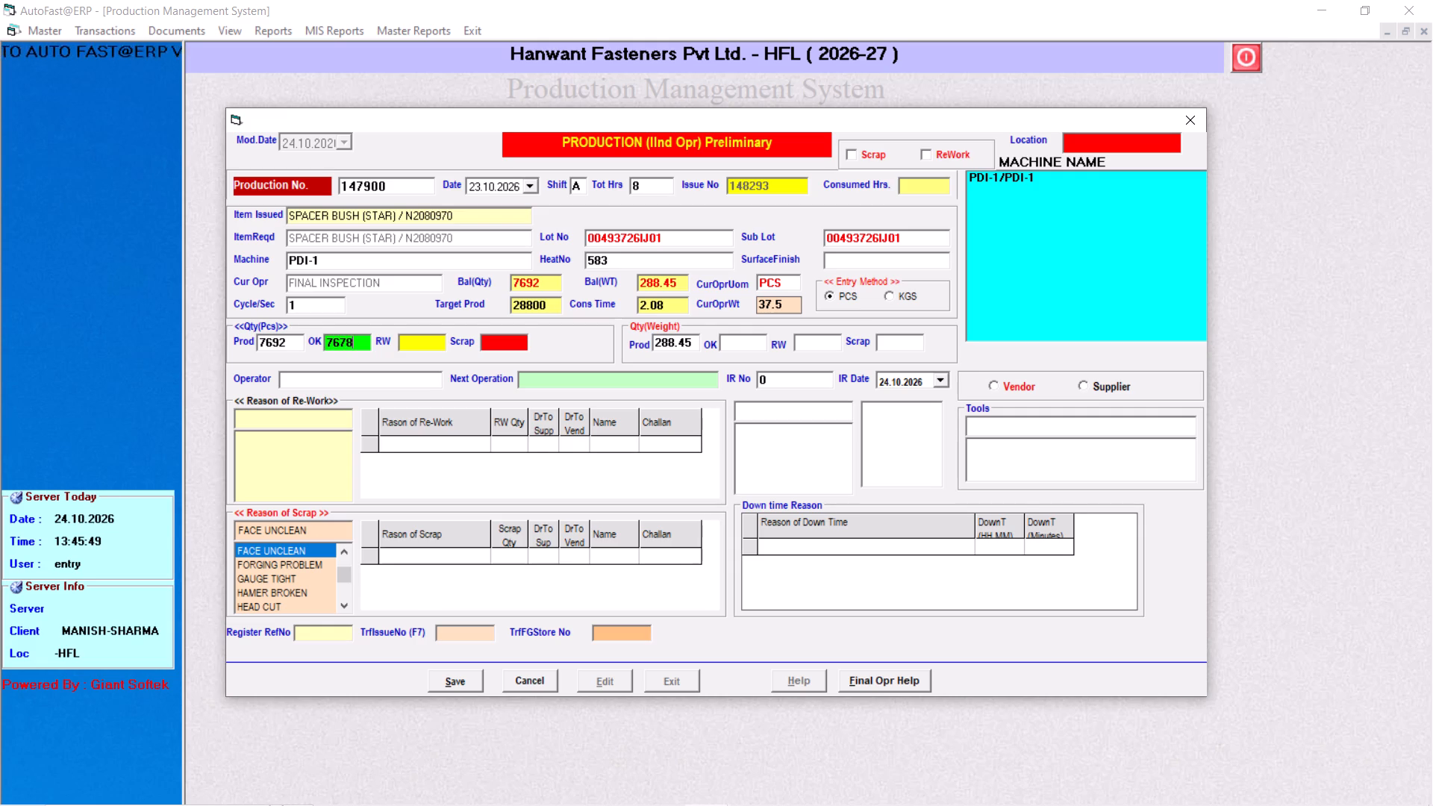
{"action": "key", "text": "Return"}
Clear the rework quantity for issue 148293 so that the remaining 14 pcs are booked as scrap.
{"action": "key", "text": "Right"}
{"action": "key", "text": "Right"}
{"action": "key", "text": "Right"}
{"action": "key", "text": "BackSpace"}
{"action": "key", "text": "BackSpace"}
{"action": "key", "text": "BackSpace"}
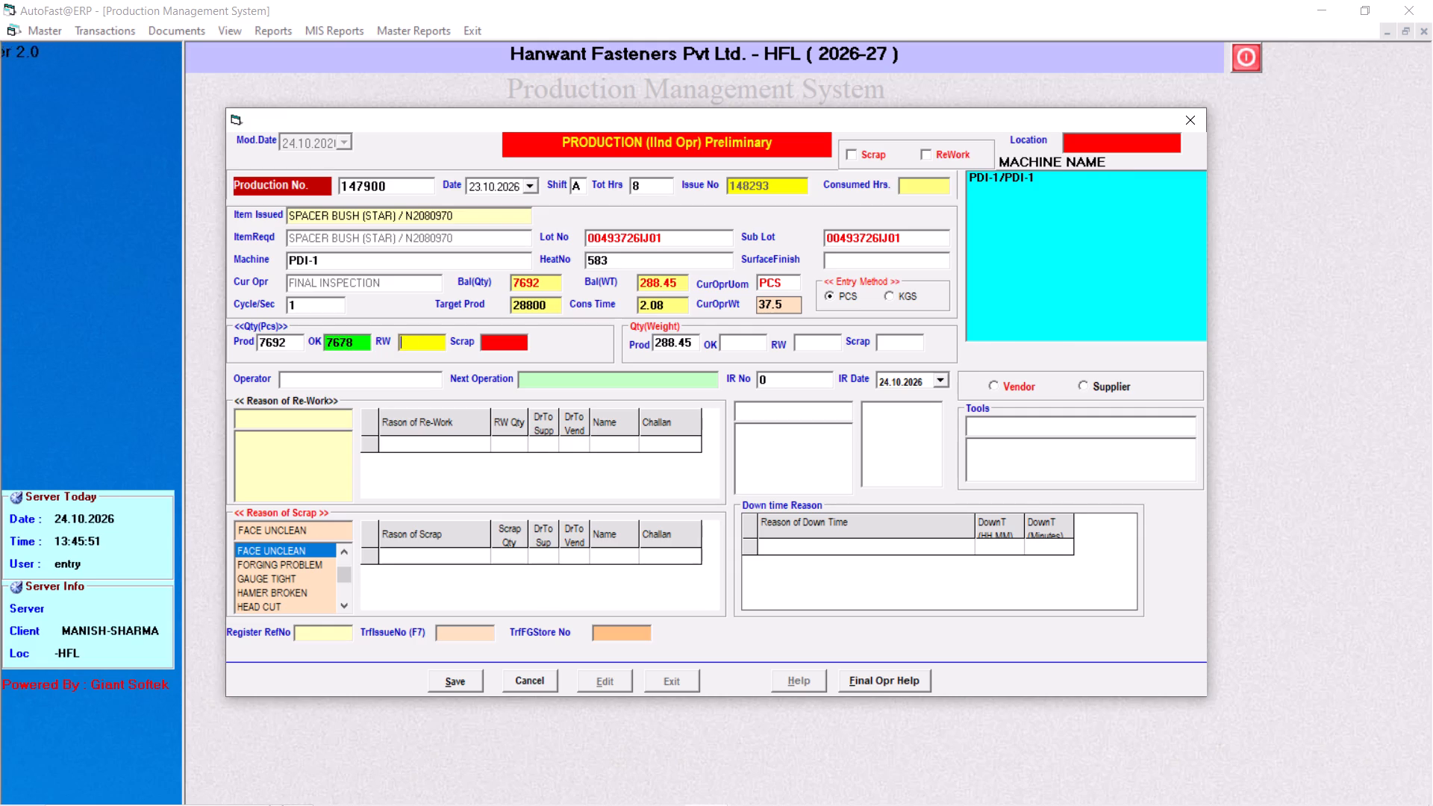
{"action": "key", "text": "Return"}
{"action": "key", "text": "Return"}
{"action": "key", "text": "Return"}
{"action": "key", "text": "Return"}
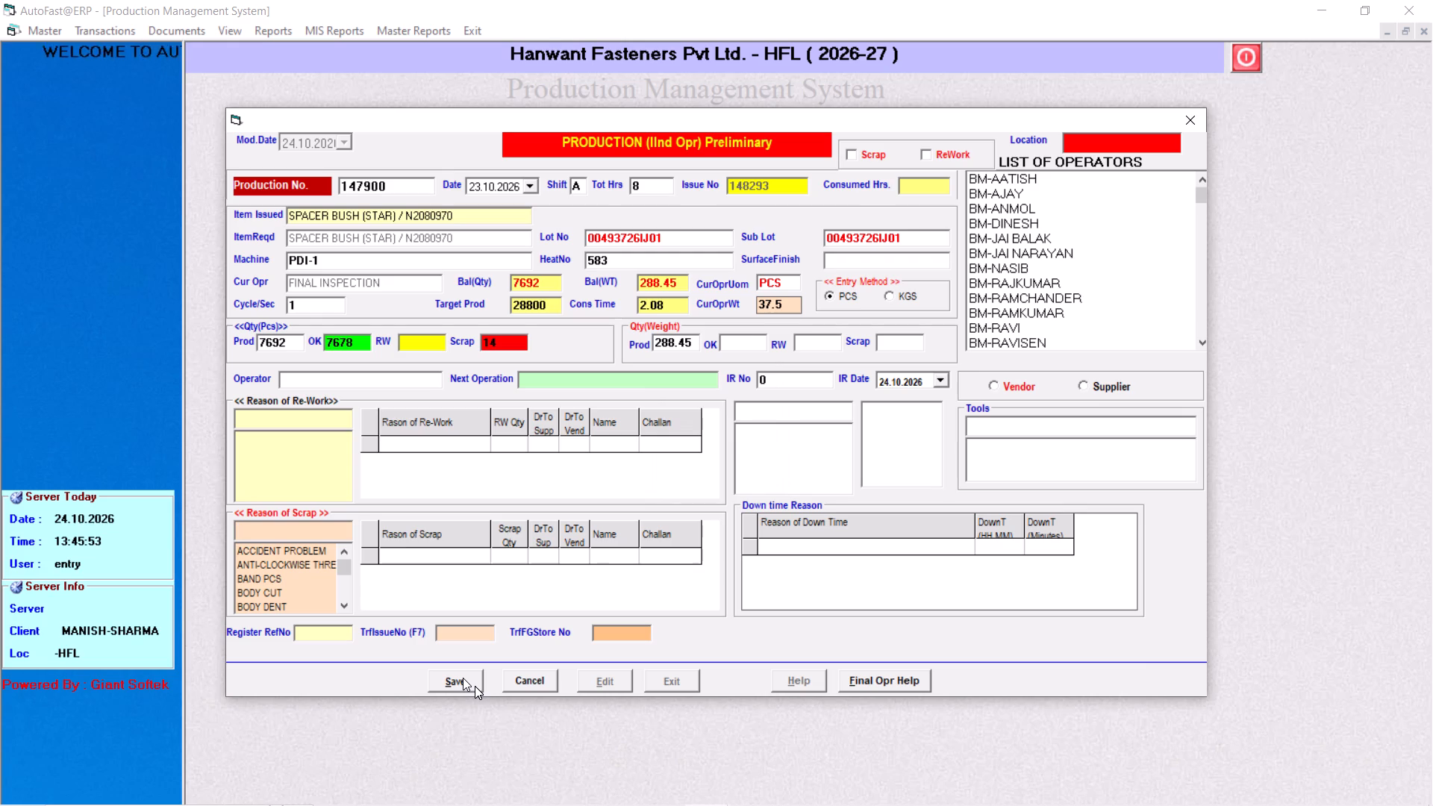
Add FACE UNCLEAN as the scrap reason for issue 148293 with a scrap quantity of 14.
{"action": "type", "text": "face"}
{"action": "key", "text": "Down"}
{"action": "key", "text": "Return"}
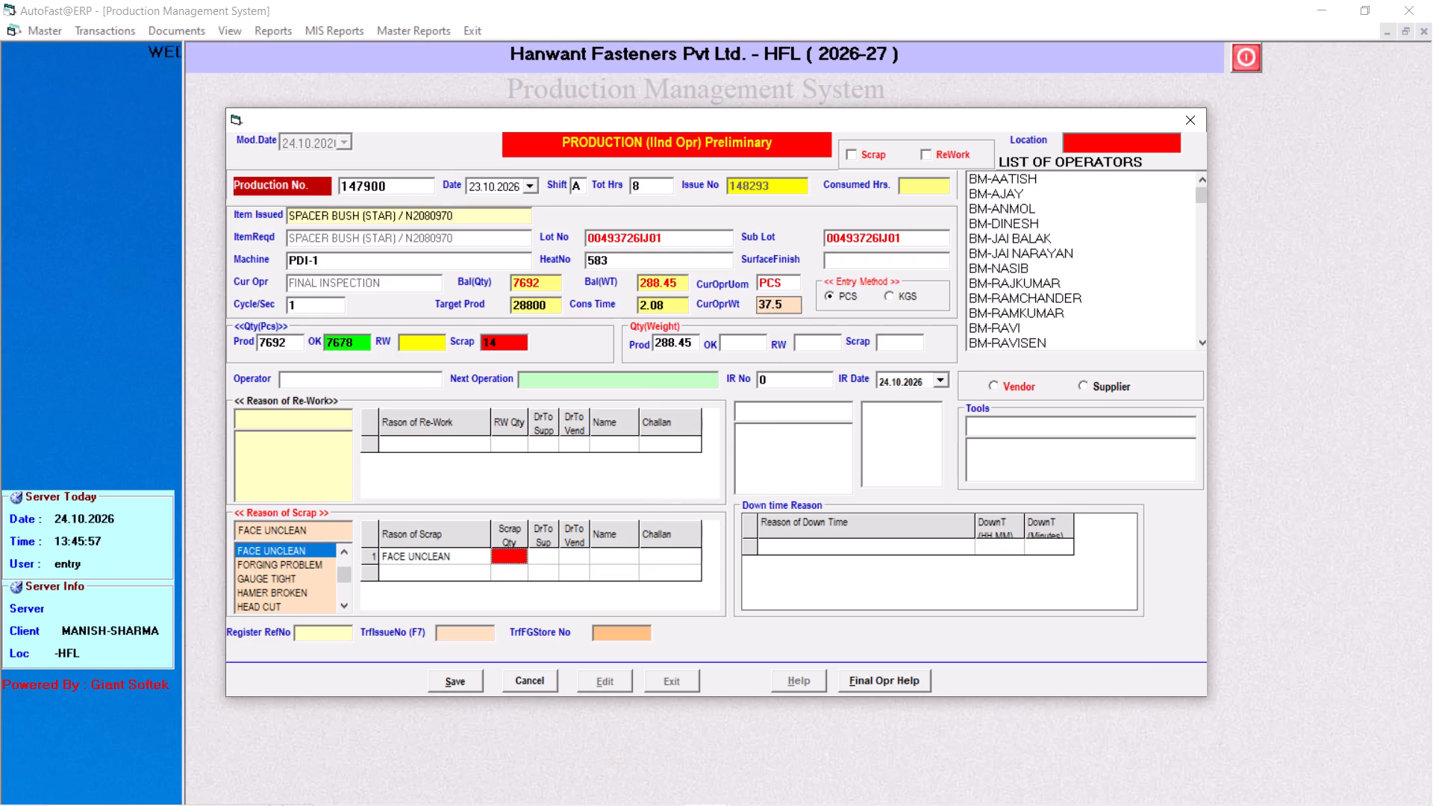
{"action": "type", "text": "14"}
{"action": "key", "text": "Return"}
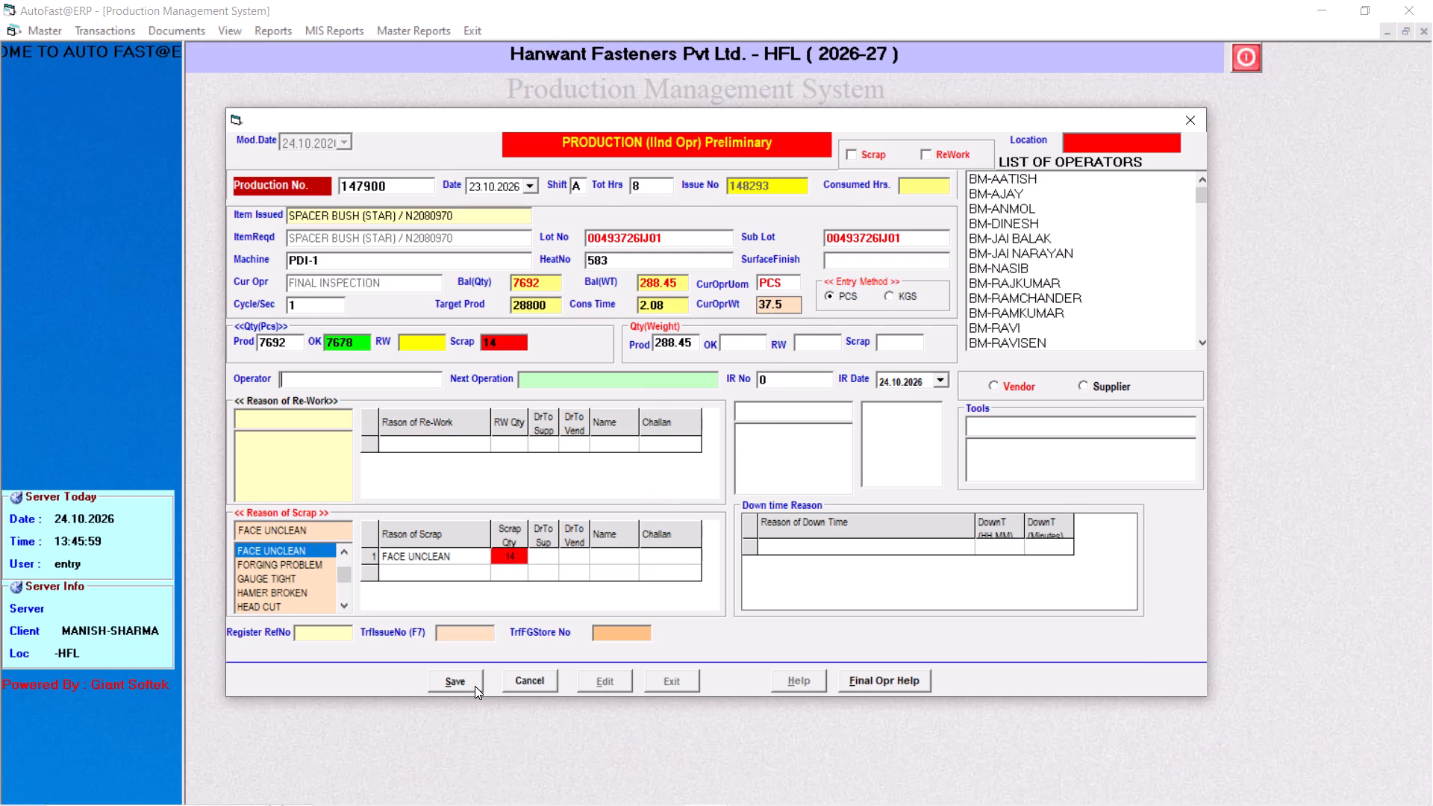
Assign operator PDI-I SATBIR, keep READY TO FG STORE as the next operation, and save the production entry for issue 148293.
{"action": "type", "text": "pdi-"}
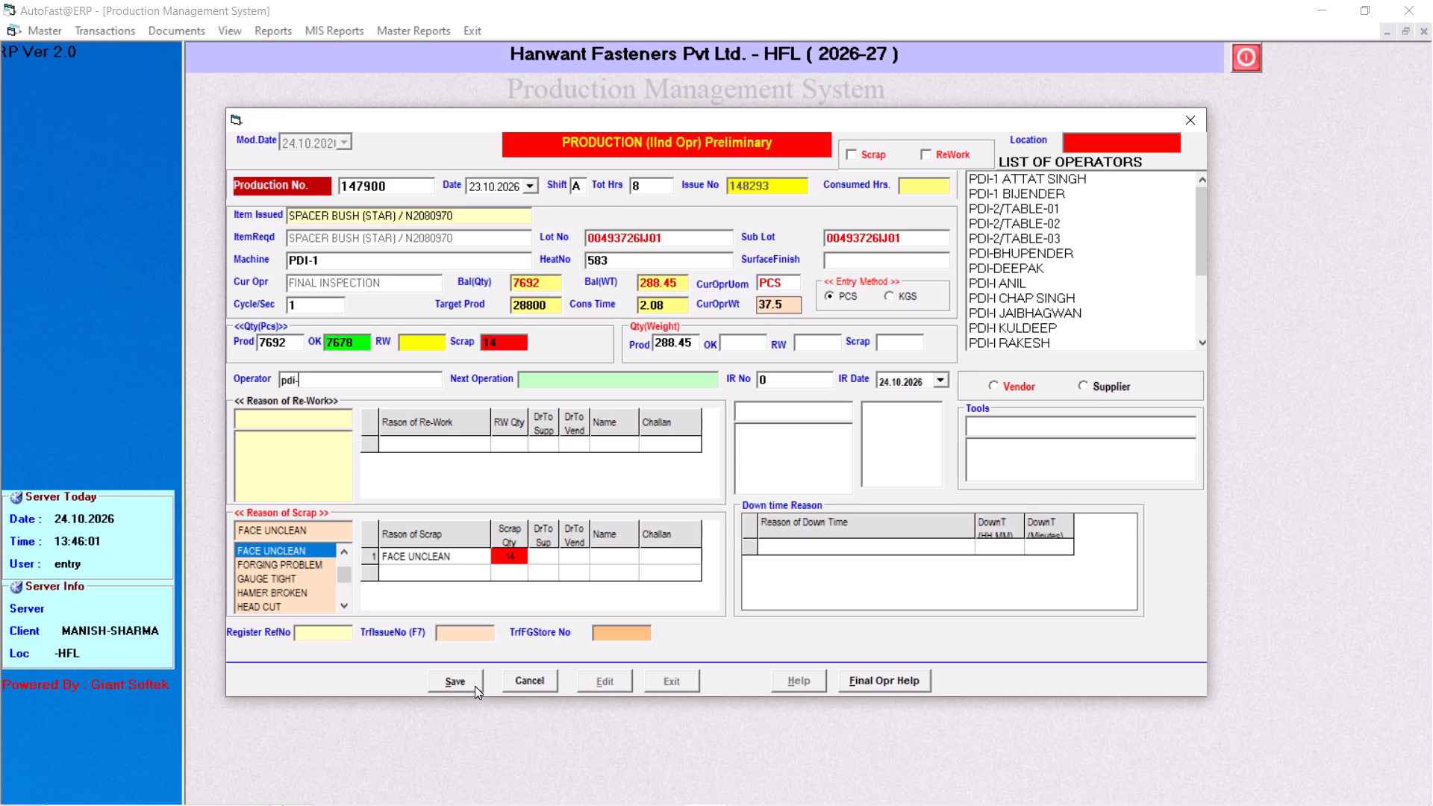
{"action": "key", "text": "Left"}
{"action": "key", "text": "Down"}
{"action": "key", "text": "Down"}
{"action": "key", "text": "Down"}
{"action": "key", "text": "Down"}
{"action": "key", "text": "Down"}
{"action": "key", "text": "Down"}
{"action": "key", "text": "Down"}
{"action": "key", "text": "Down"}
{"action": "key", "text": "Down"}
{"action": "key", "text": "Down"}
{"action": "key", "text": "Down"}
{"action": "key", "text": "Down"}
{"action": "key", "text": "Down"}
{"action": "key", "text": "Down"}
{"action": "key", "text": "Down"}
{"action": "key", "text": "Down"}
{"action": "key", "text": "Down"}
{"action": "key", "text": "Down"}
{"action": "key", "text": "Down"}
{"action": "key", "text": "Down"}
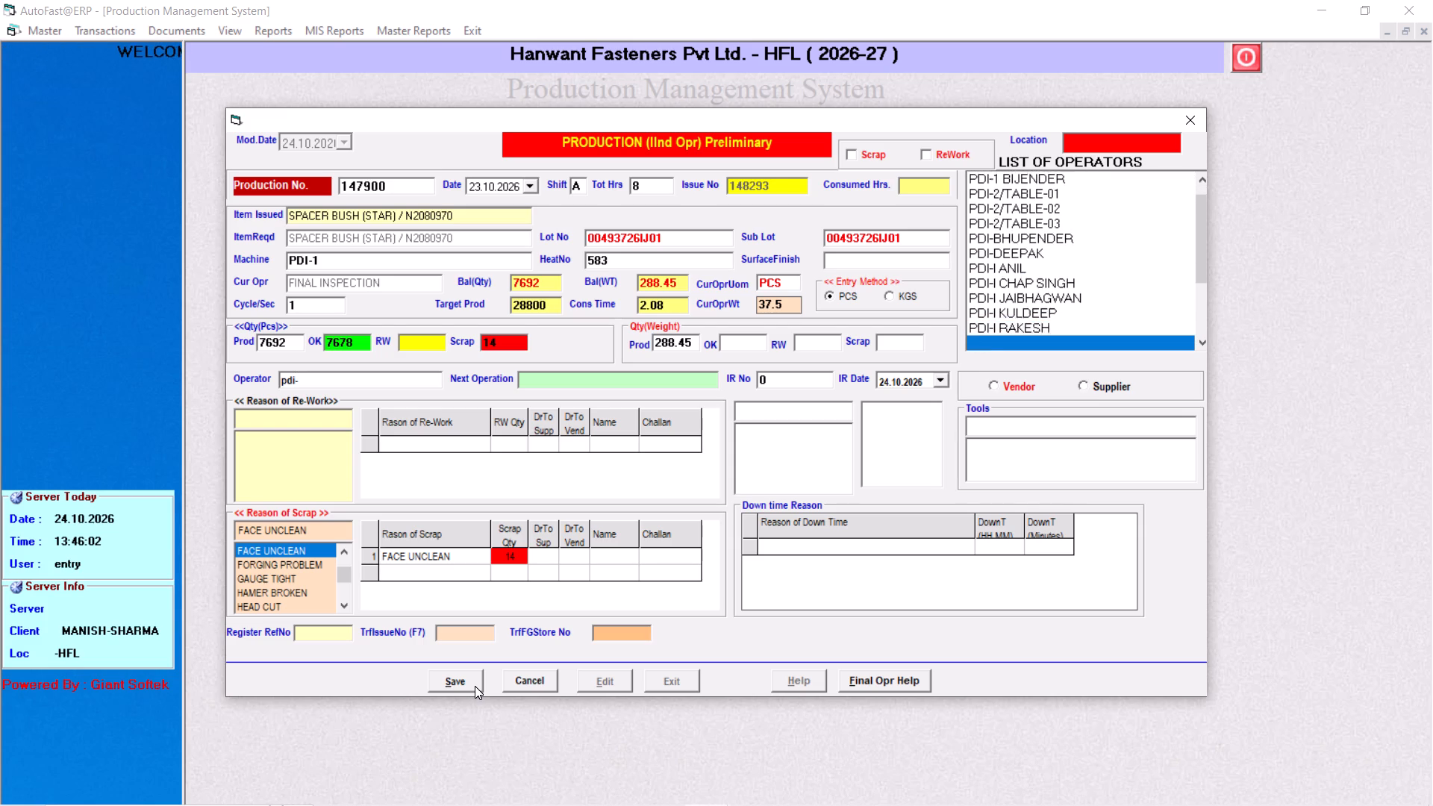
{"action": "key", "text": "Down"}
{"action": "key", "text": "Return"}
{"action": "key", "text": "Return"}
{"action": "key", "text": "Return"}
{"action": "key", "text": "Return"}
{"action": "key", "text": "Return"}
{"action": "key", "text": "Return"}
{"action": "key", "text": "Return"}
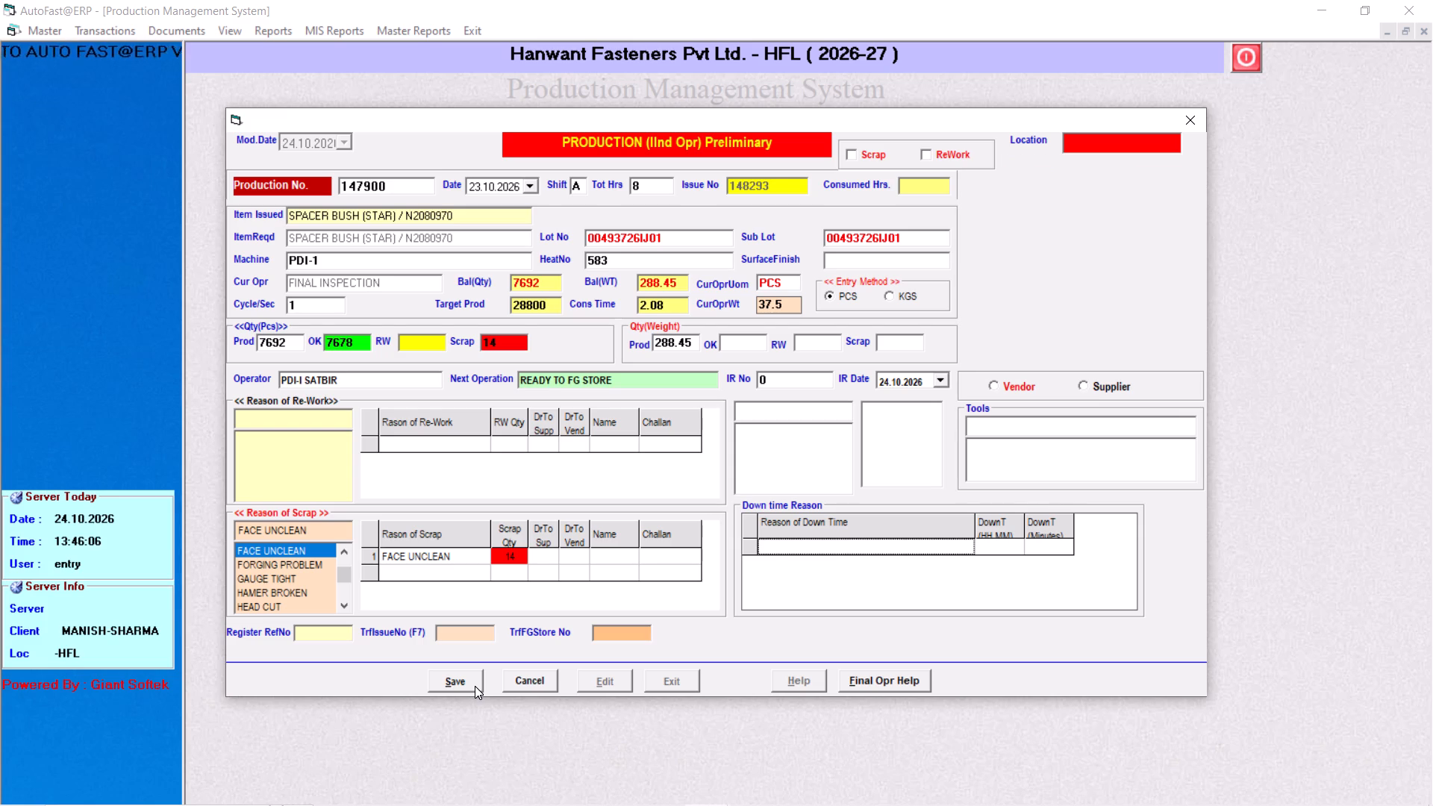
{"action": "left_click", "coordinate": [475, 686]}
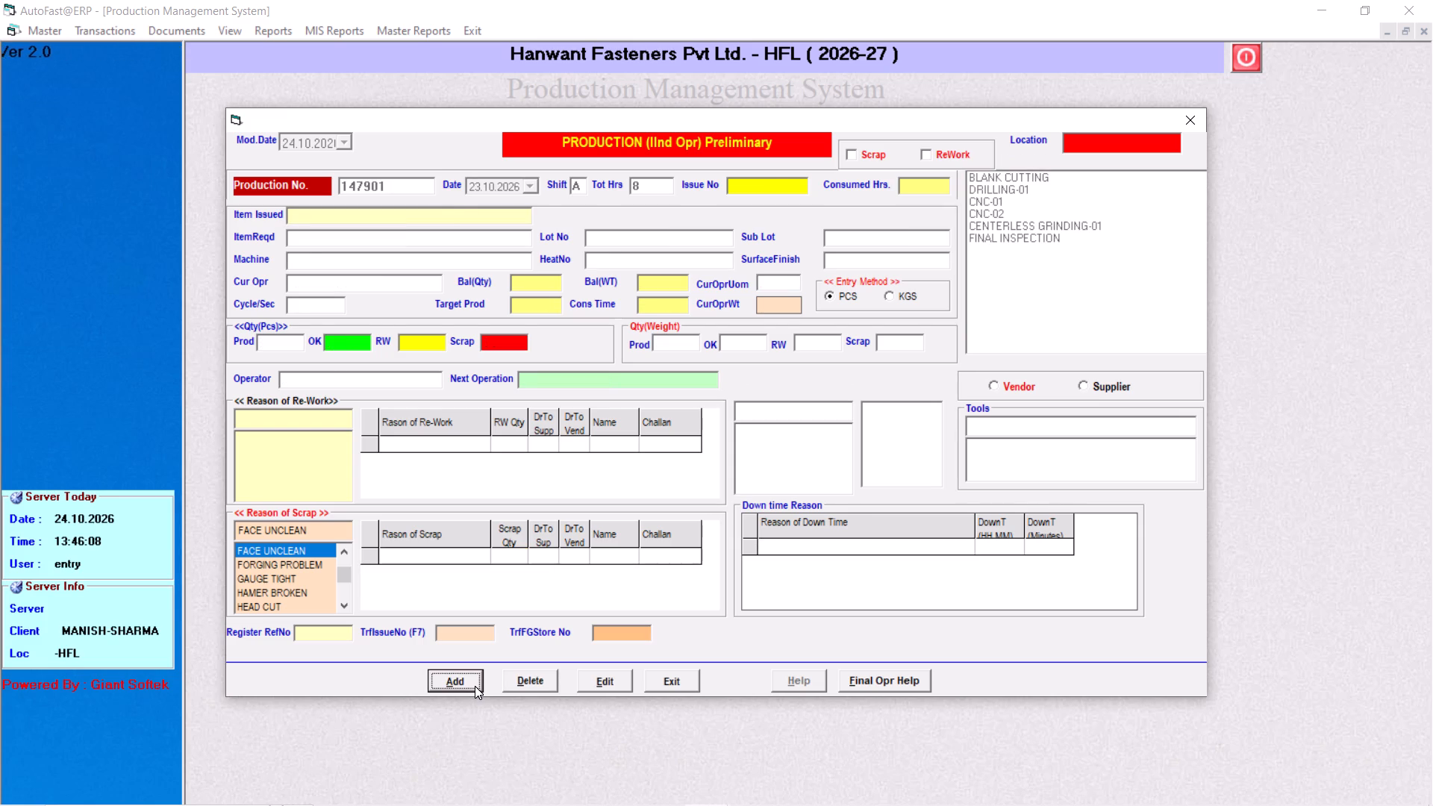
Start a new preliminary production entry dated 23.10.2026, shift A, and load issue 148294.
{"action": "key", "text": "Return"}
{"action": "key", "text": "Down"}
{"action": "key", "text": "Return"}
{"action": "key", "text": "Return"}
{"action": "key", "text": "Return"}
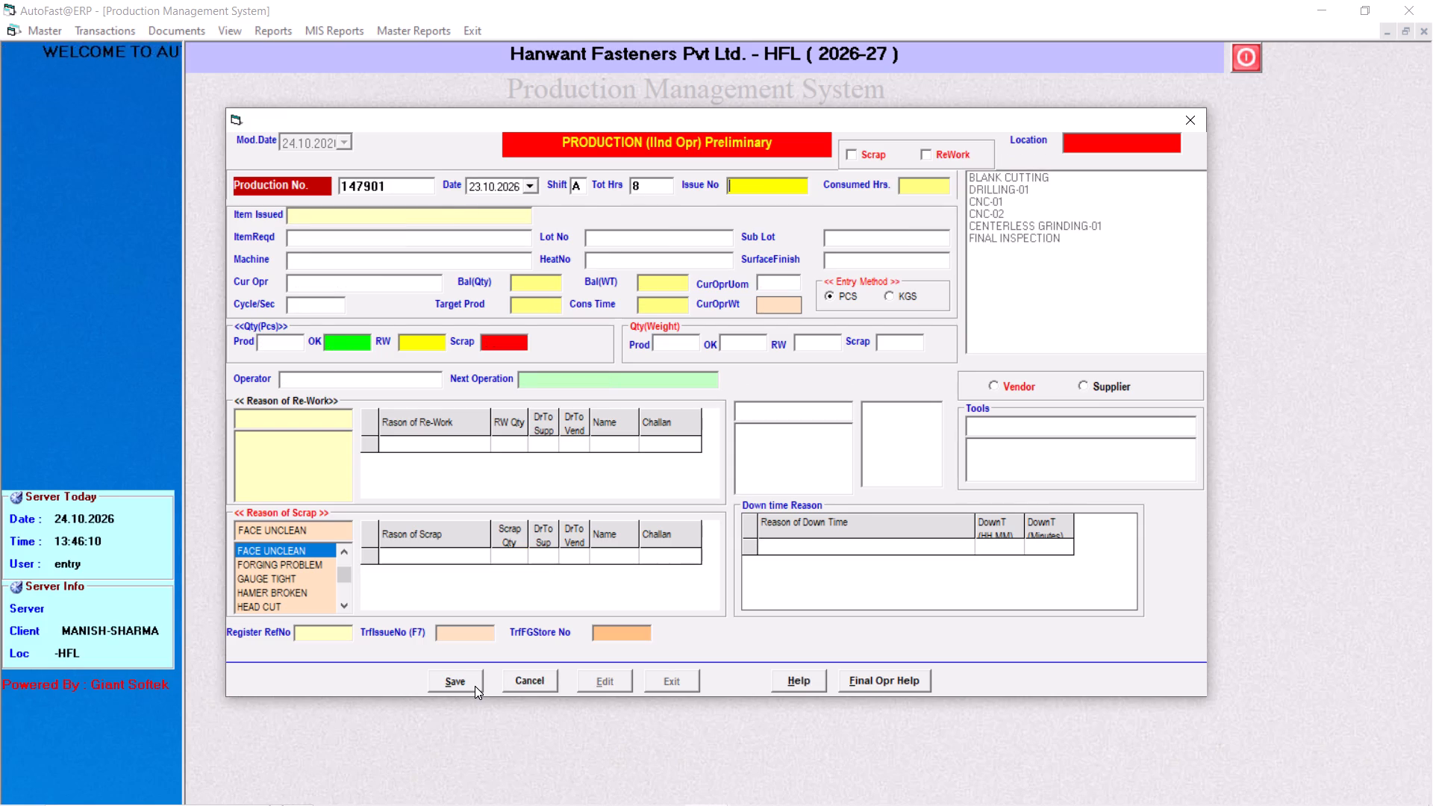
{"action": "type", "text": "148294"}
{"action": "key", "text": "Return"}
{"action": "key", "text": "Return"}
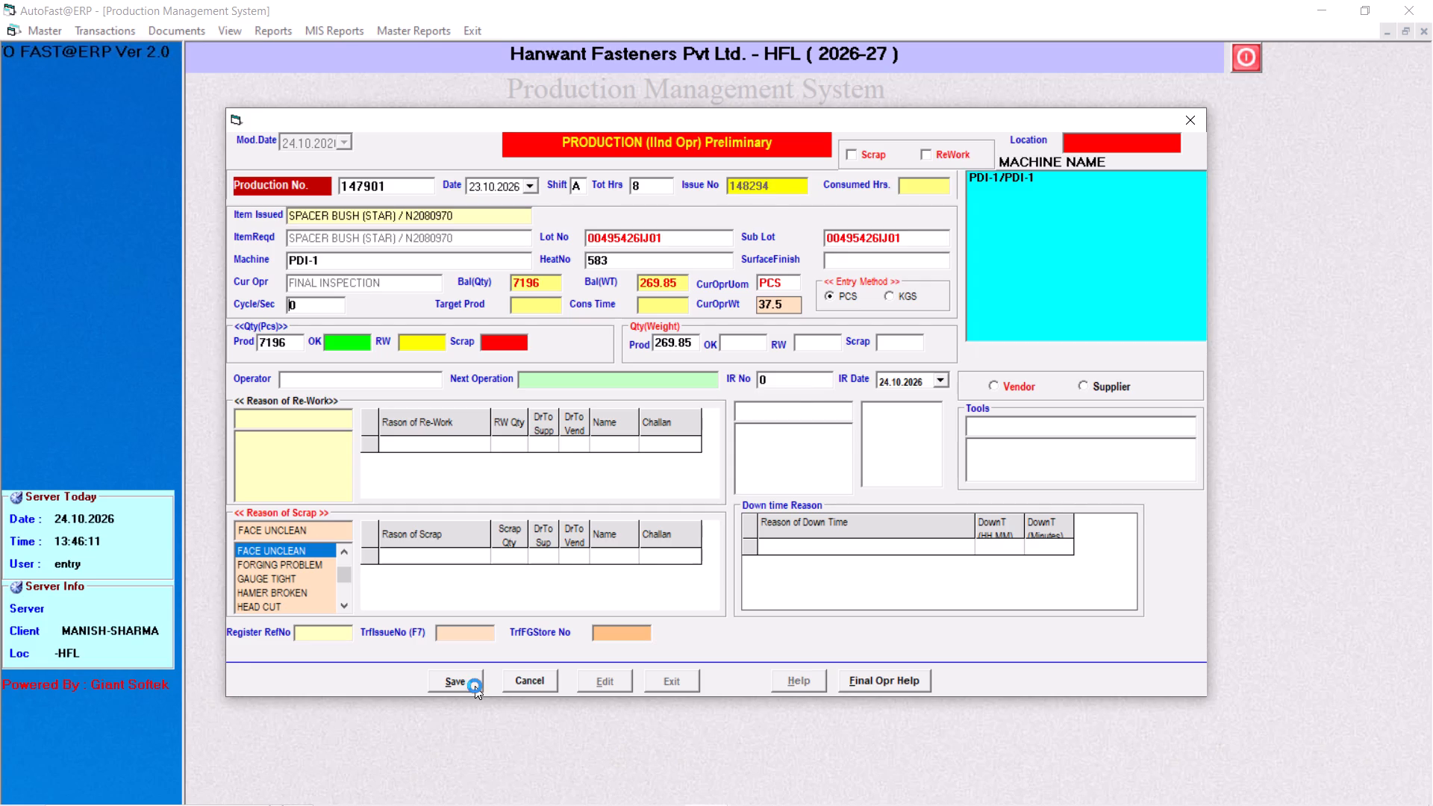
Set the cycle time to 1 and the OK quantity to 7186 pcs for issue 148294.
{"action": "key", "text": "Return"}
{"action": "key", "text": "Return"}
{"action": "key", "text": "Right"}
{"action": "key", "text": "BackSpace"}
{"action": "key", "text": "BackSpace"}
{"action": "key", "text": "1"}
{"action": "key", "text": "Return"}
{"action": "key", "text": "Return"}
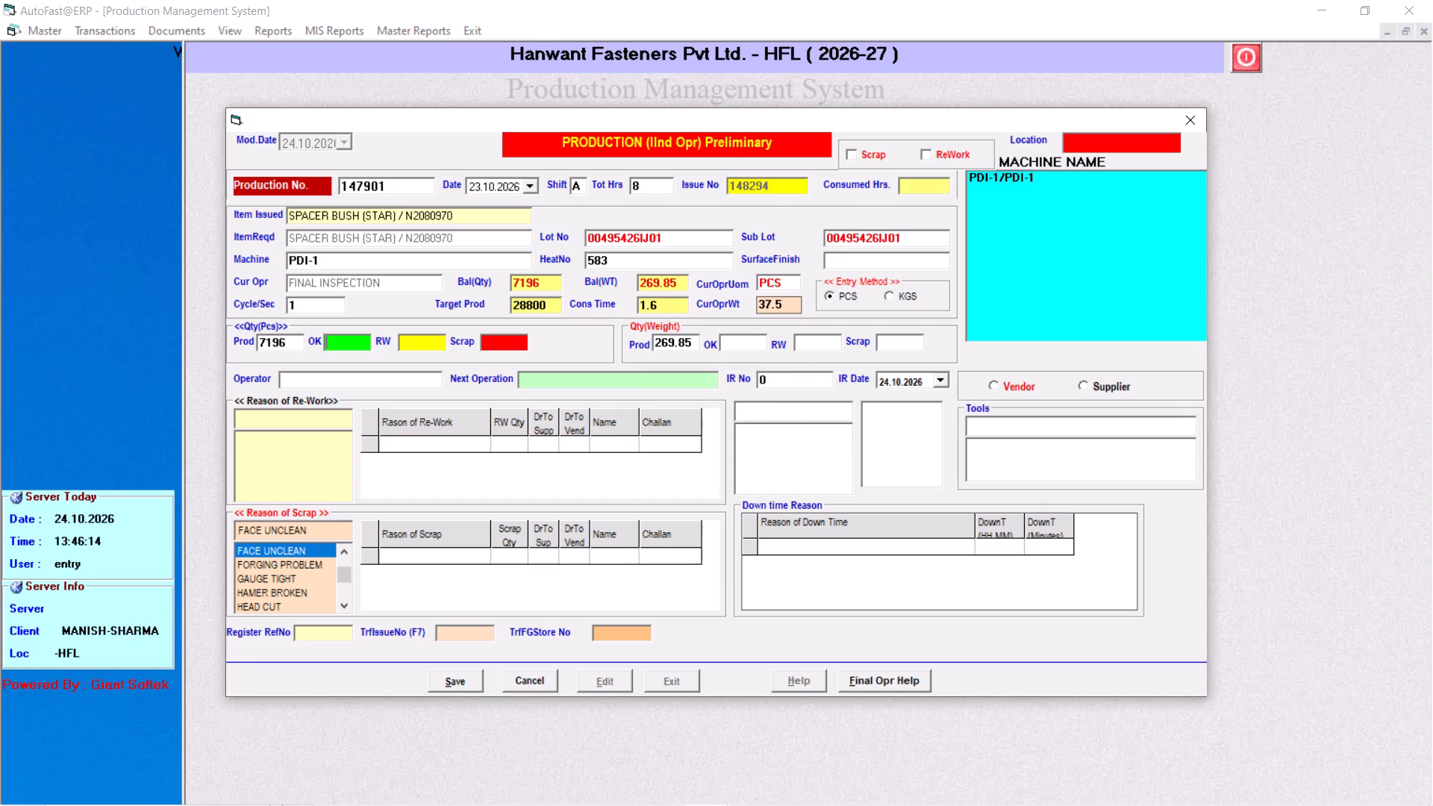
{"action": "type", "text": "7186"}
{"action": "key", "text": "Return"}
Clear the rework quantity for issue 148294 so that the remaining 10 pcs are booked as scrap.
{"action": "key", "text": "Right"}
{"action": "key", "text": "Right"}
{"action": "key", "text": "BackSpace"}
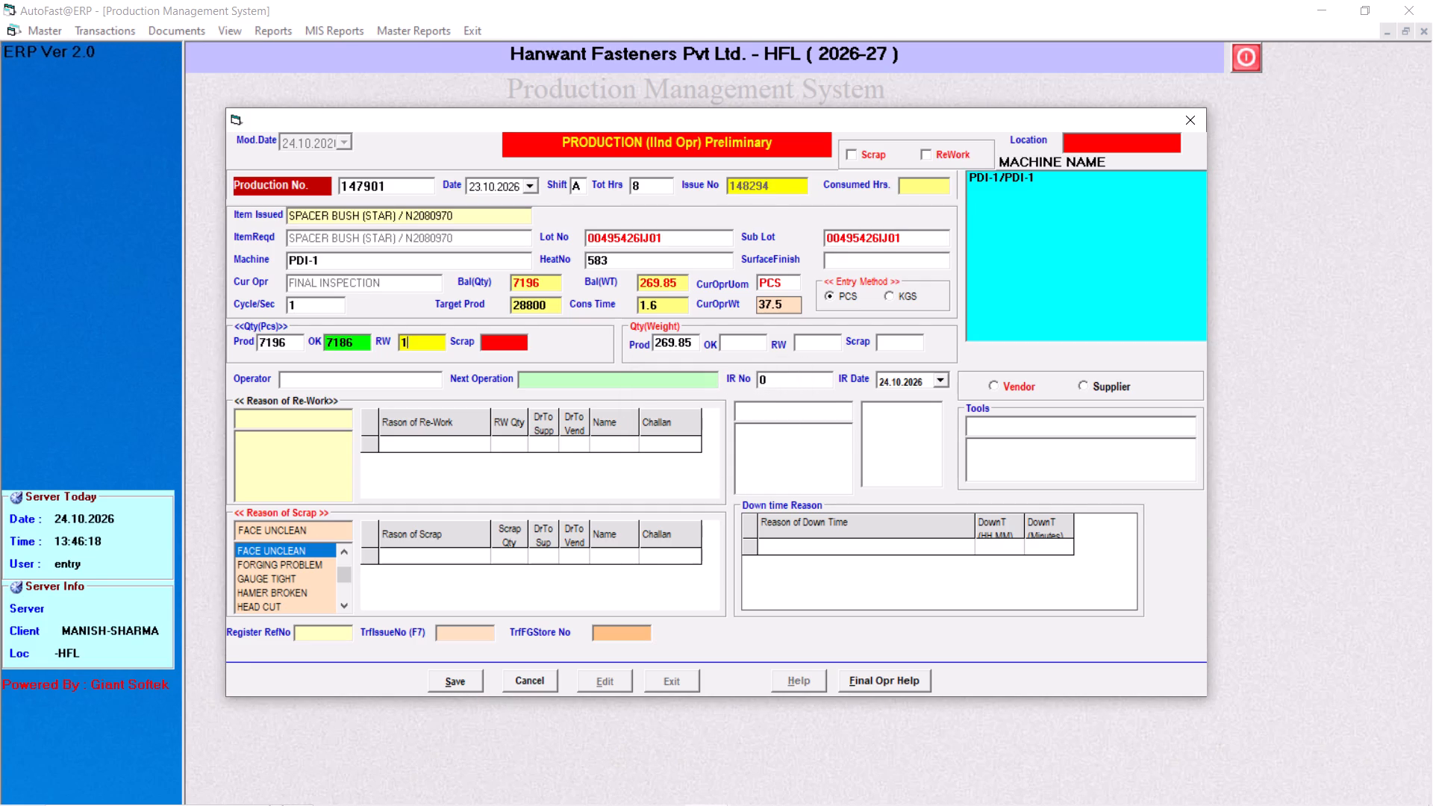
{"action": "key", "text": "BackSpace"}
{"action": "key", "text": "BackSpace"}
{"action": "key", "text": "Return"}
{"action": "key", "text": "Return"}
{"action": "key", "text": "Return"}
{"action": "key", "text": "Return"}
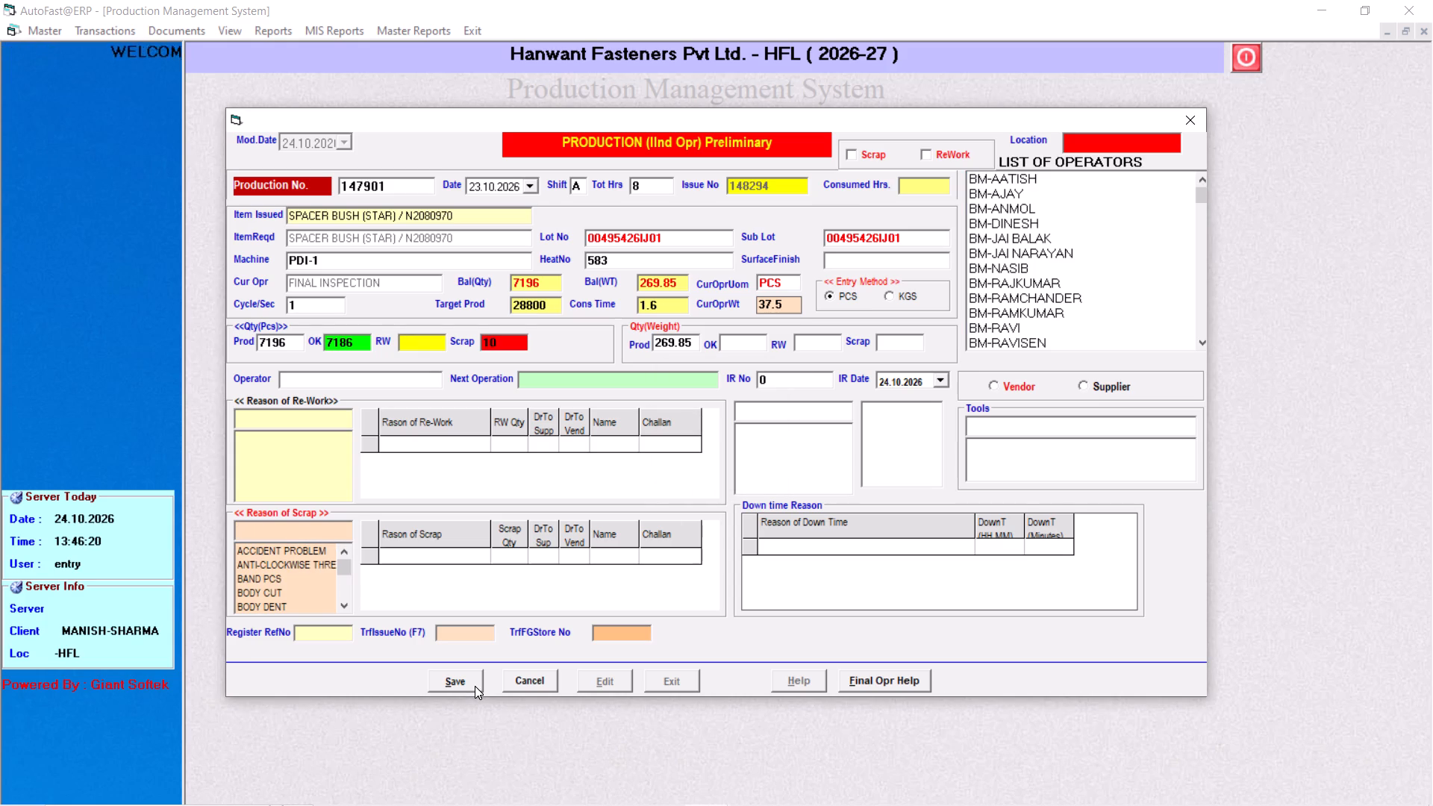
Add FACE UNCLEAN as a scrap reason for issue 148294 with a scrap quantity of 8.
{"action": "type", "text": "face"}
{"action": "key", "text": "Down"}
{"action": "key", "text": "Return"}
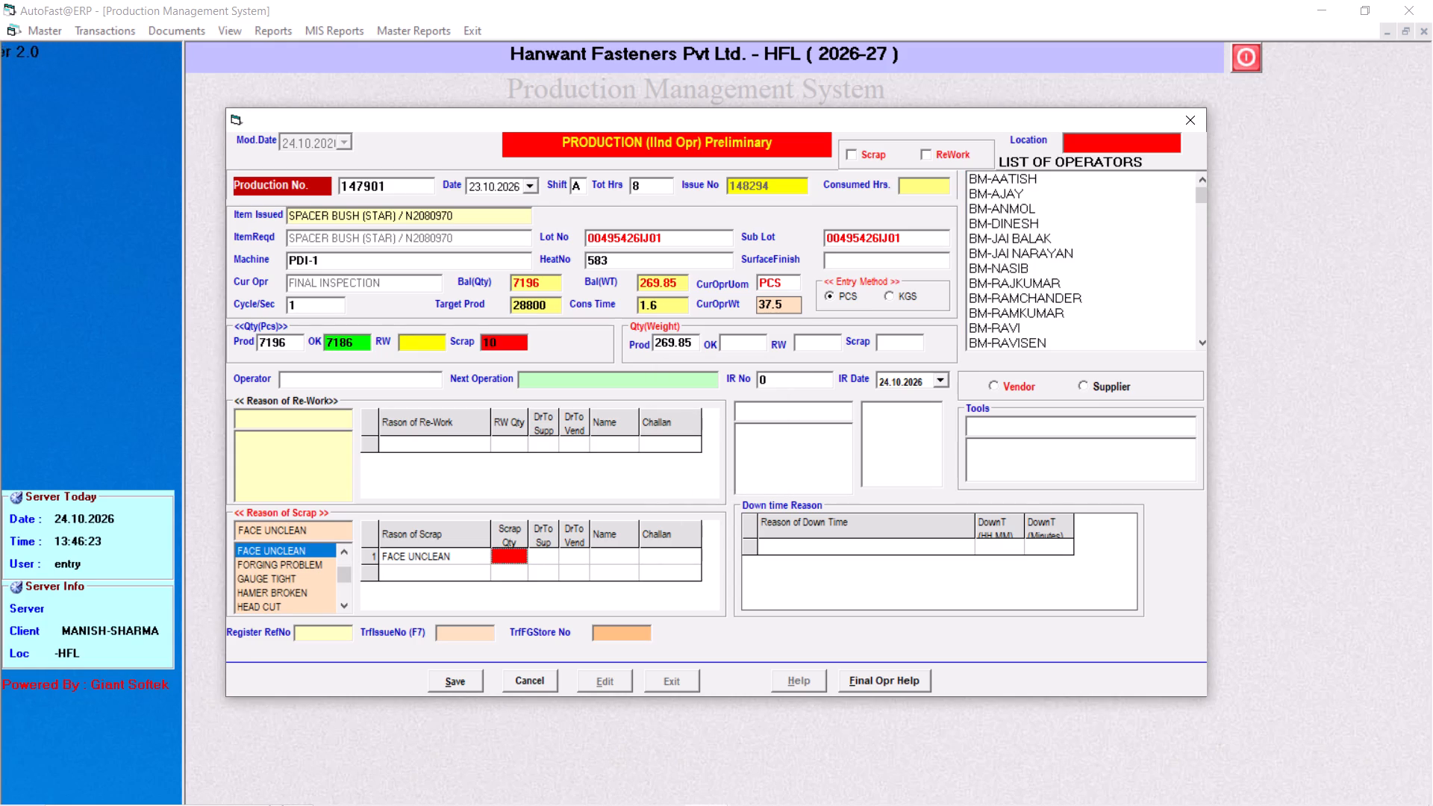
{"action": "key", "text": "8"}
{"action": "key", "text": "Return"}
Add ID UNCLEAN as a second scrap reason for issue 148294 with a scrap quantity of 2.
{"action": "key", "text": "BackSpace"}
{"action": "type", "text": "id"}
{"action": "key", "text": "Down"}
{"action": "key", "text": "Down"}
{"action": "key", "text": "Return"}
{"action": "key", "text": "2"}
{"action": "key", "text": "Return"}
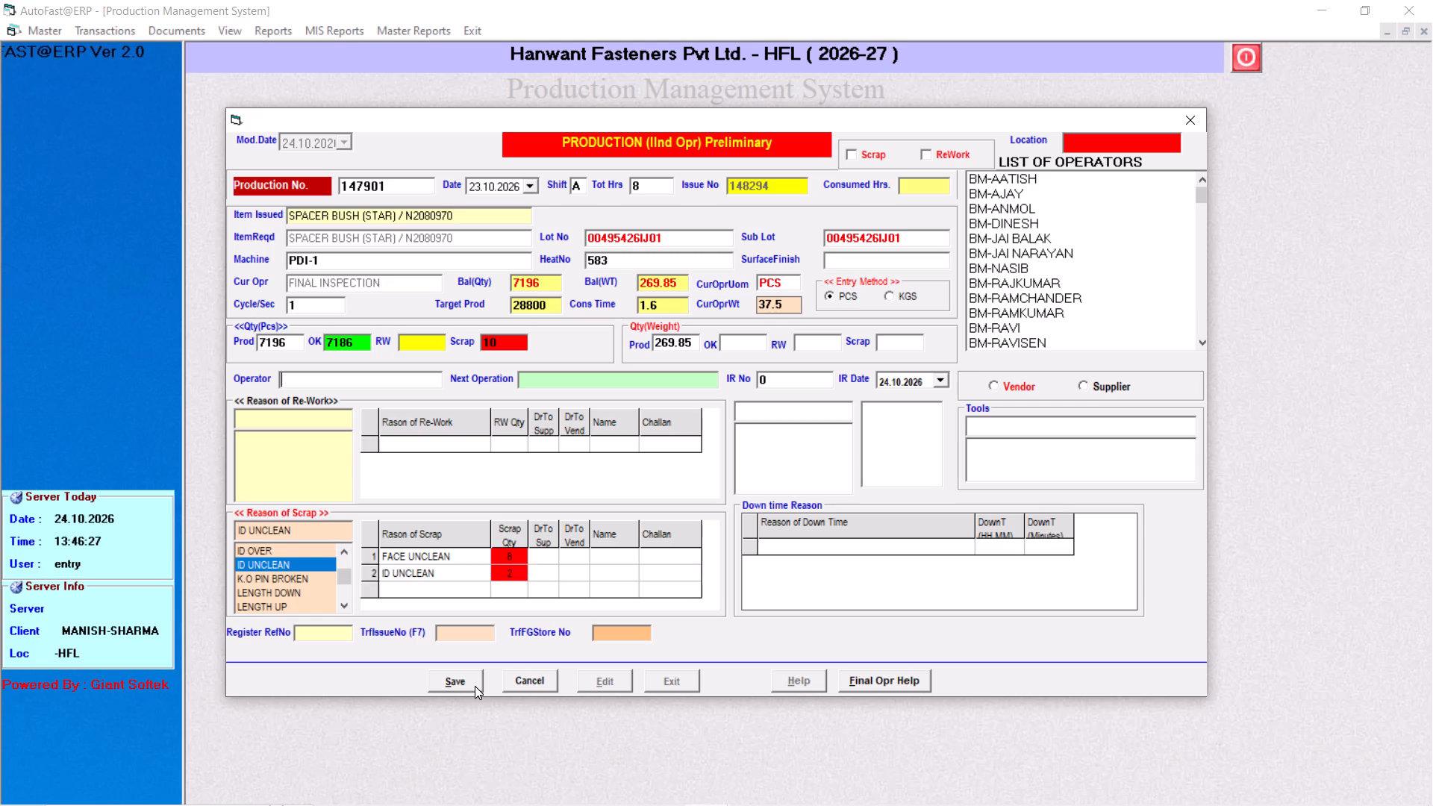
Assign operator PDI-MAHABIR, keep READY TO FG STORE as the next operation, and save the production entry for issue 148294.
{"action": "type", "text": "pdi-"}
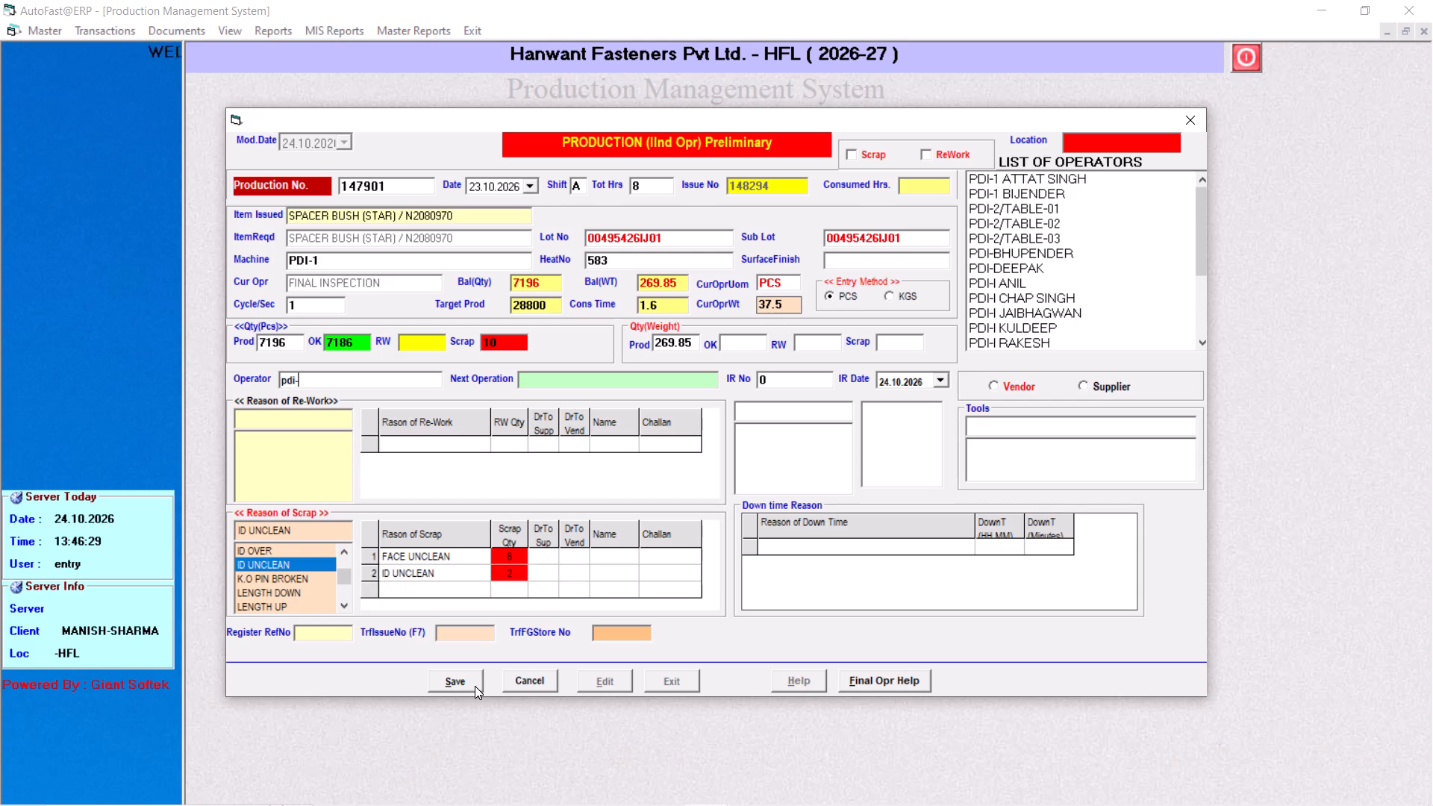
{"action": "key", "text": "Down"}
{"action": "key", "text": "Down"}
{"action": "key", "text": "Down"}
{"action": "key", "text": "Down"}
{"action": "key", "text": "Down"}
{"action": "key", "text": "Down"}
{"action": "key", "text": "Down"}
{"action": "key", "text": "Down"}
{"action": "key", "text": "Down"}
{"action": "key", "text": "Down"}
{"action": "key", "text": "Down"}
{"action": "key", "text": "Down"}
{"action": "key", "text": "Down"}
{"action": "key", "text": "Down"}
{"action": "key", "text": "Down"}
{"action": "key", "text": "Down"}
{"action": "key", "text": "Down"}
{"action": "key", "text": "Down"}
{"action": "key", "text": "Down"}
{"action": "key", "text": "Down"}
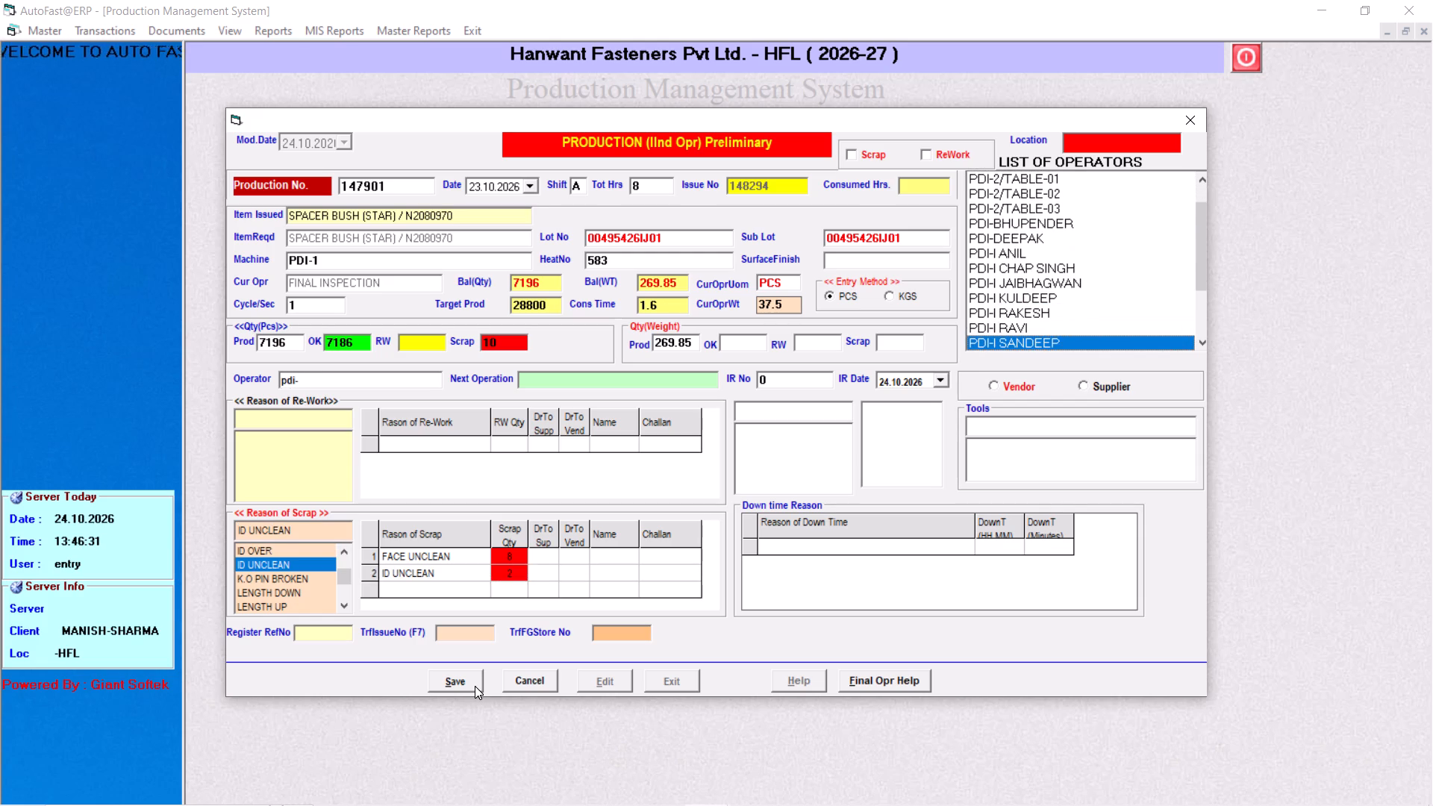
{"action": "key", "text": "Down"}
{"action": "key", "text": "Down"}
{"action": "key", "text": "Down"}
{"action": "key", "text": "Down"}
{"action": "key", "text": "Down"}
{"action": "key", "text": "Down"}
{"action": "key", "text": "Up"}
{"action": "key", "text": "Return"}
{"action": "key", "text": "Return"}
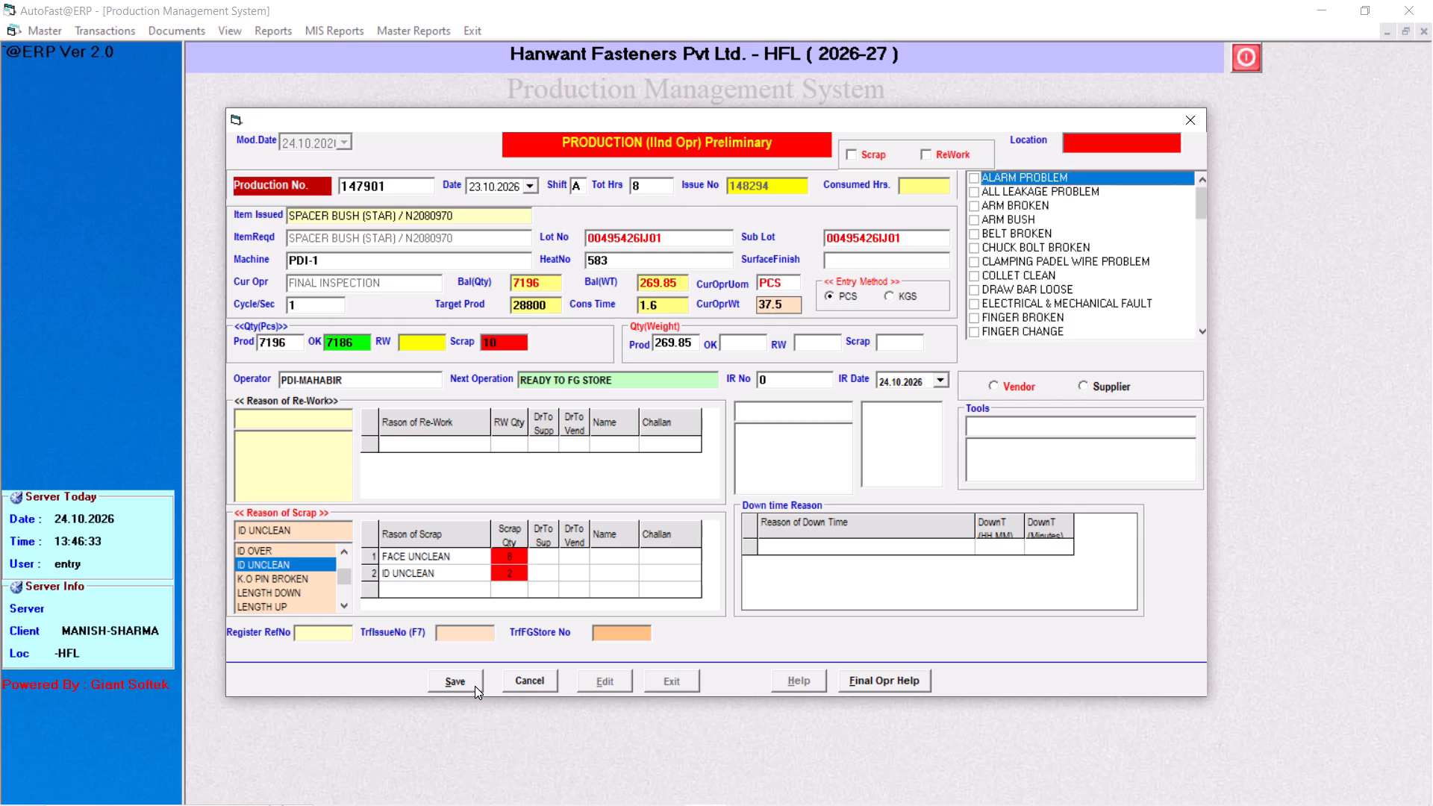
{"action": "key", "text": "Return"}
{"action": "key", "text": "Return"}
{"action": "key", "text": "Return"}
{"action": "key", "text": "Return"}
{"action": "key", "text": "Return"}
{"action": "key", "text": "Return"}
{"action": "key", "text": "Return"}
{"action": "left_click", "coordinate": [475, 686]}
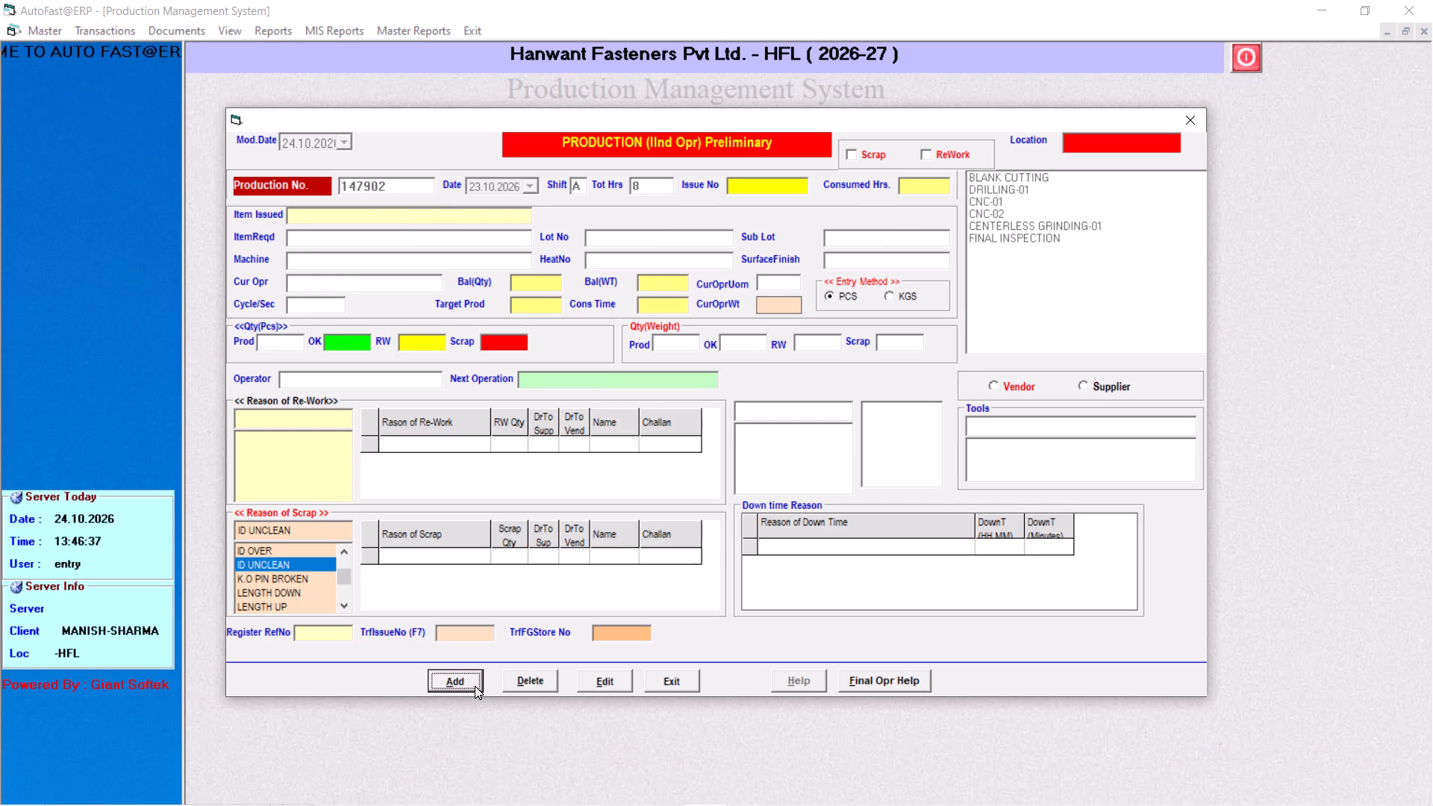
Close the second-operation preliminary production form.
{"action": "left_click", "coordinate": [1188, 120]}
{"action": "double_click", "coordinate": [425, 216]}
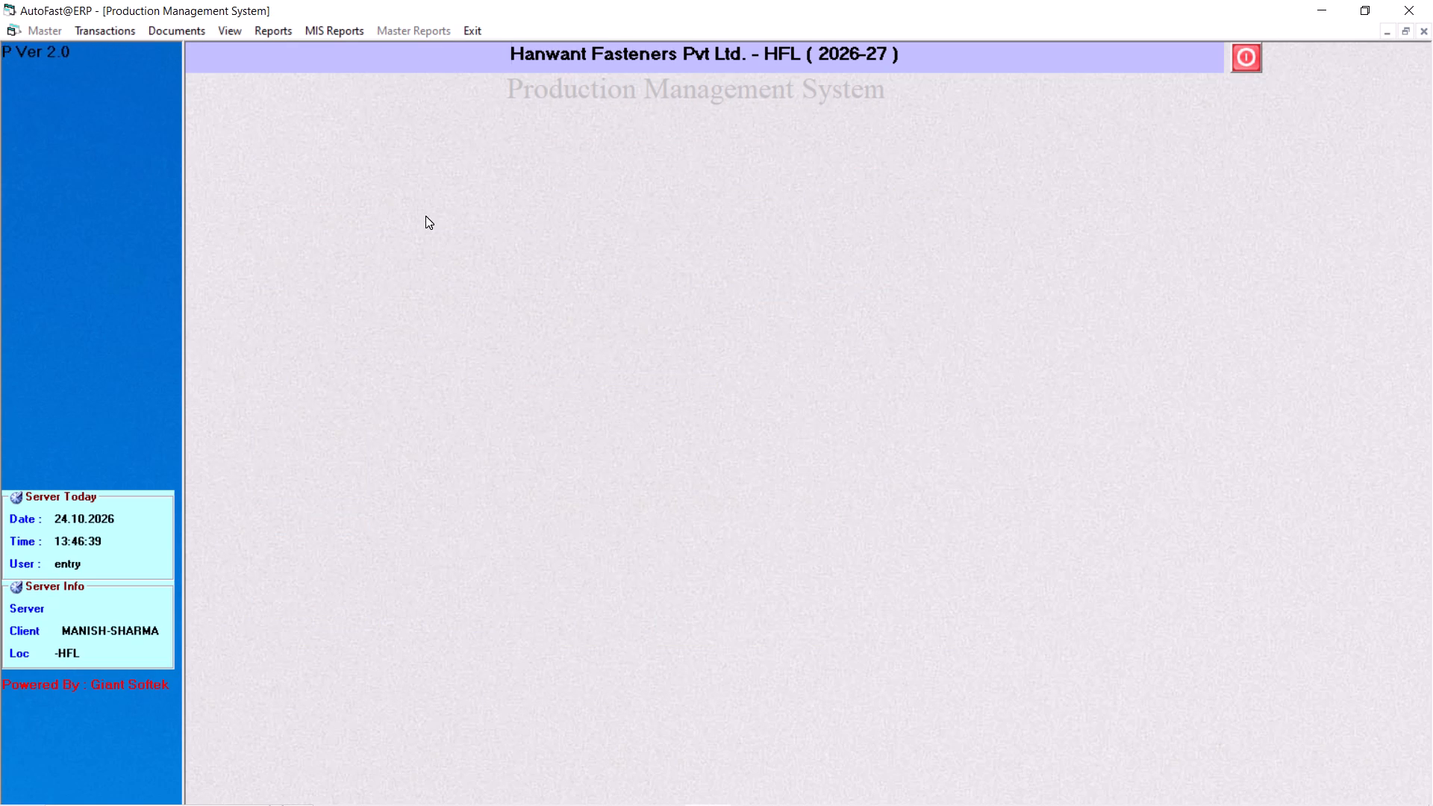